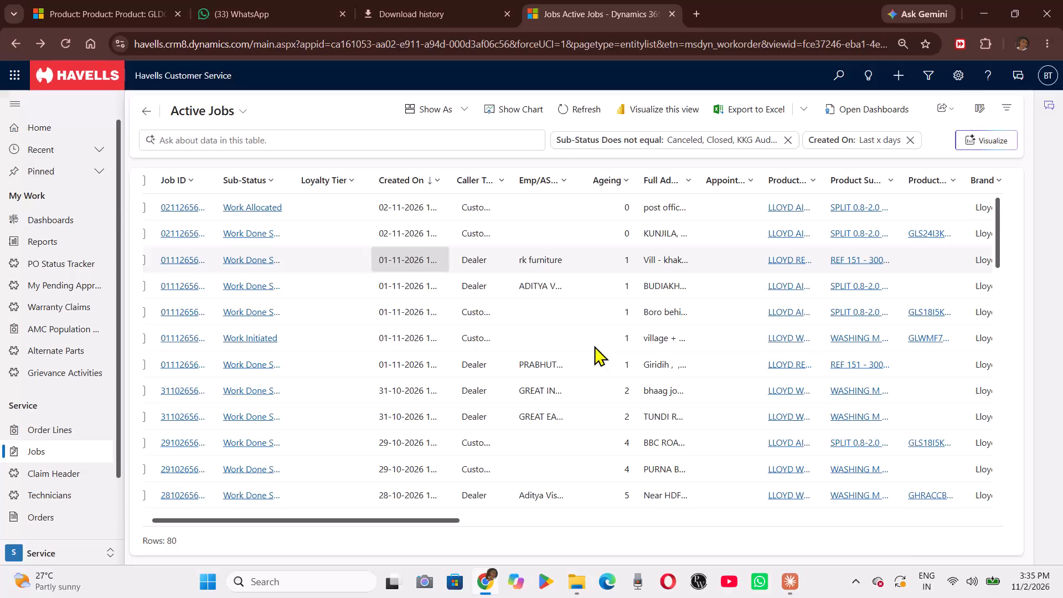
Check the Windows Update status in Settings, closing it to return to the Active Jobs list.
{"action": "left_click", "coordinate": [900, 585]}
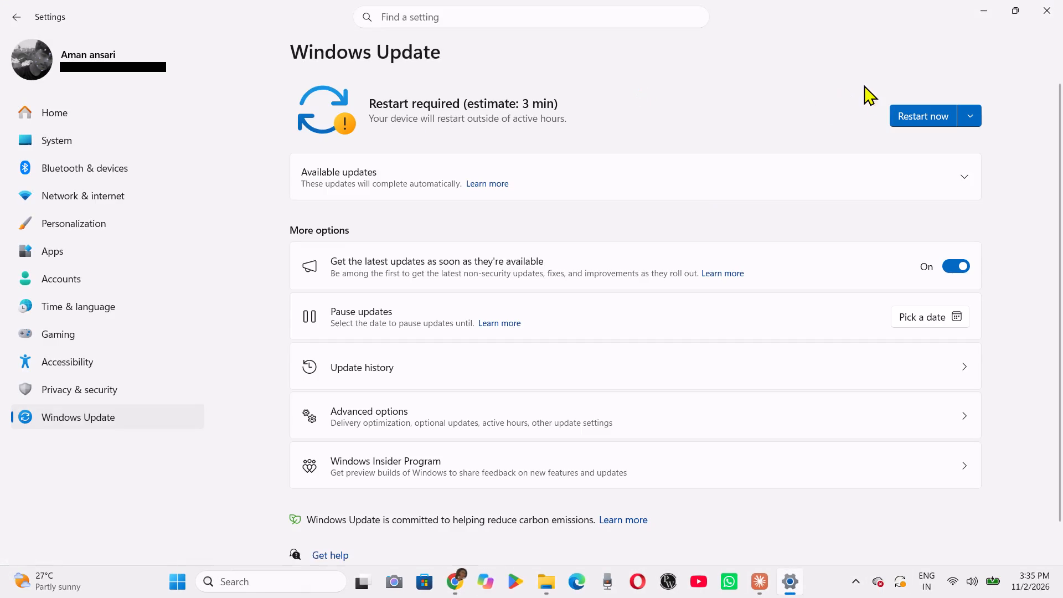
{"action": "left_click", "coordinate": [1056, 4]}
{"action": "scroll", "coordinate": [675, 318], "scroll_direction": "up", "scroll_amount": 1}
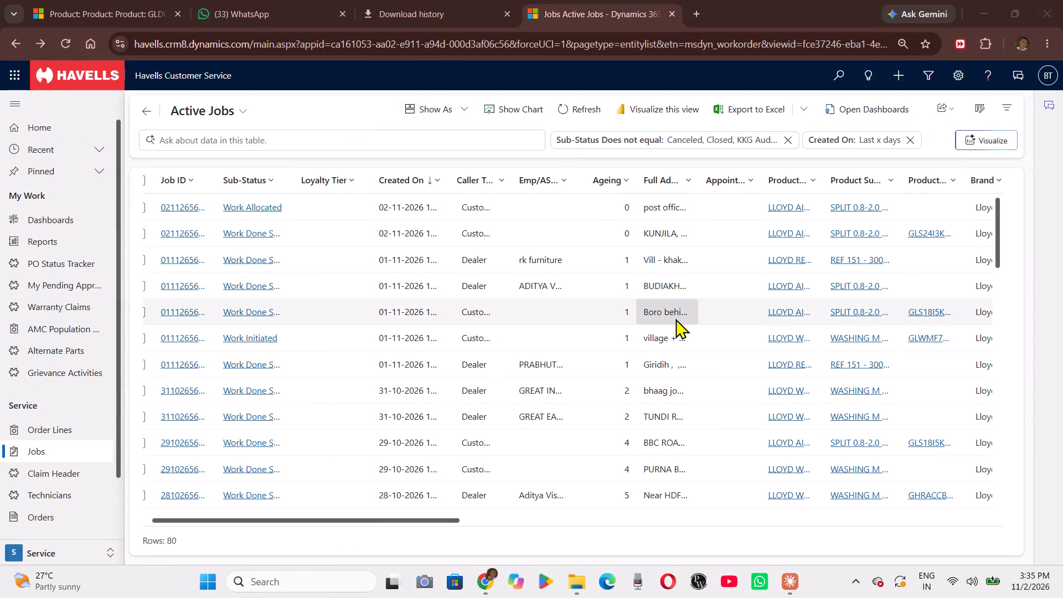
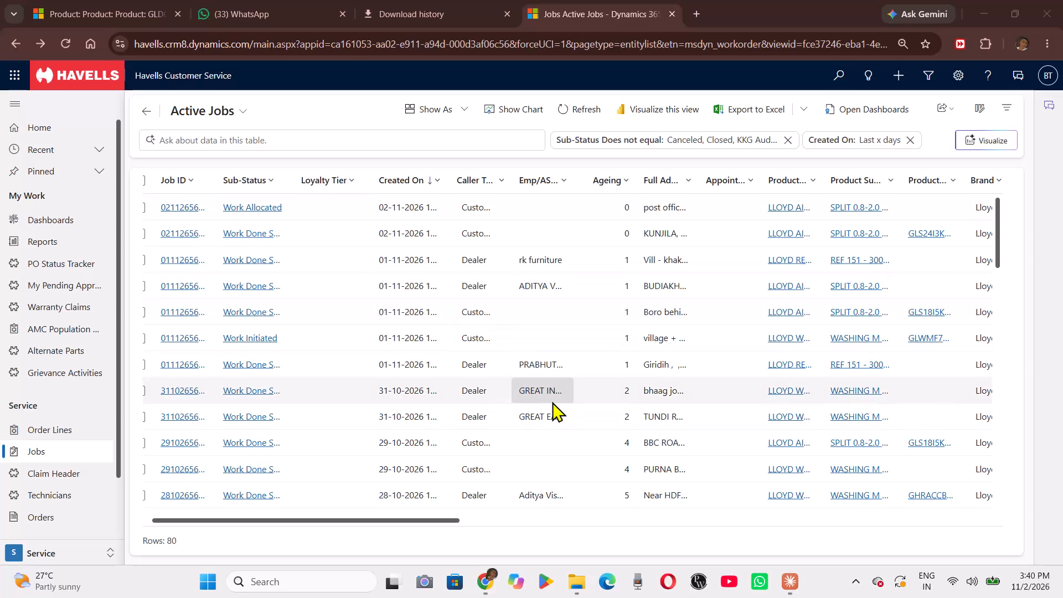
Filter the Active Jobs list so that Sub-Status equals Work Done SMS.
{"action": "scroll", "coordinate": [552, 401], "scroll_direction": "up", "scroll_amount": 1}
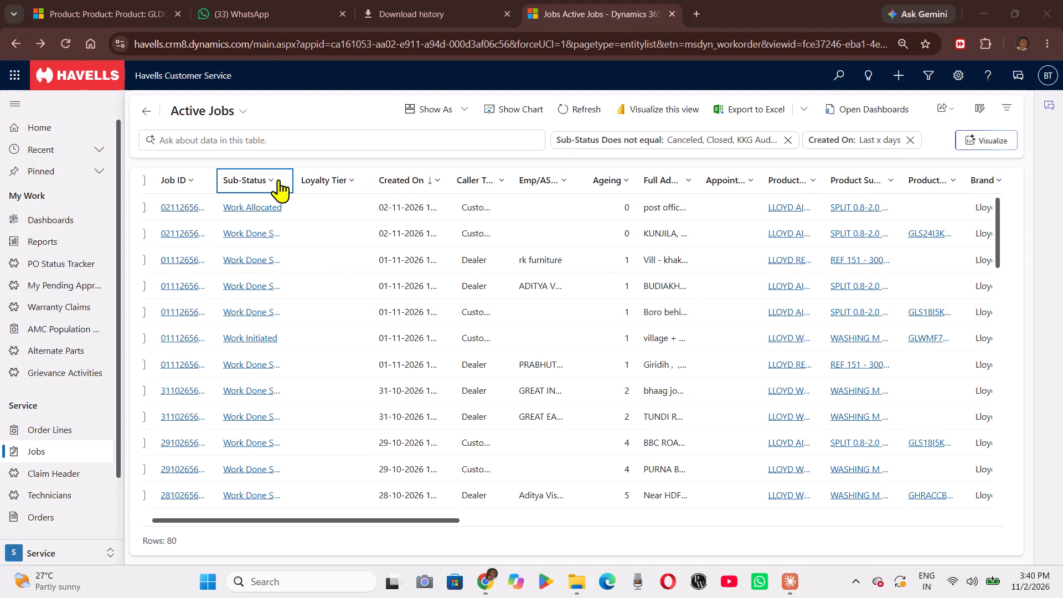
{"action": "left_click", "coordinate": [278, 179]}
{"action": "left_click", "coordinate": [287, 262]}
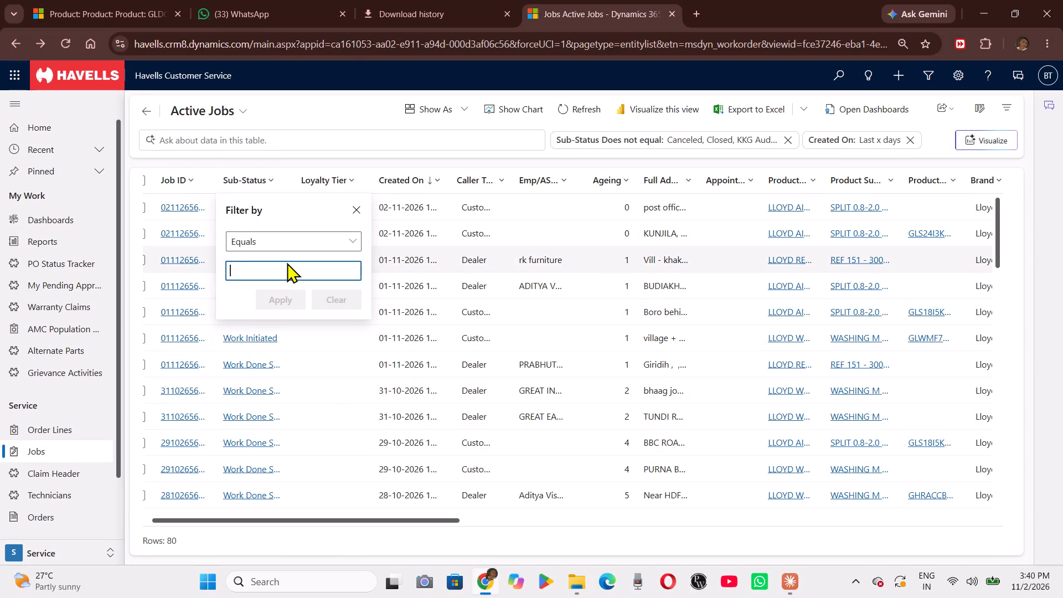
{"action": "key", "text": "w"}
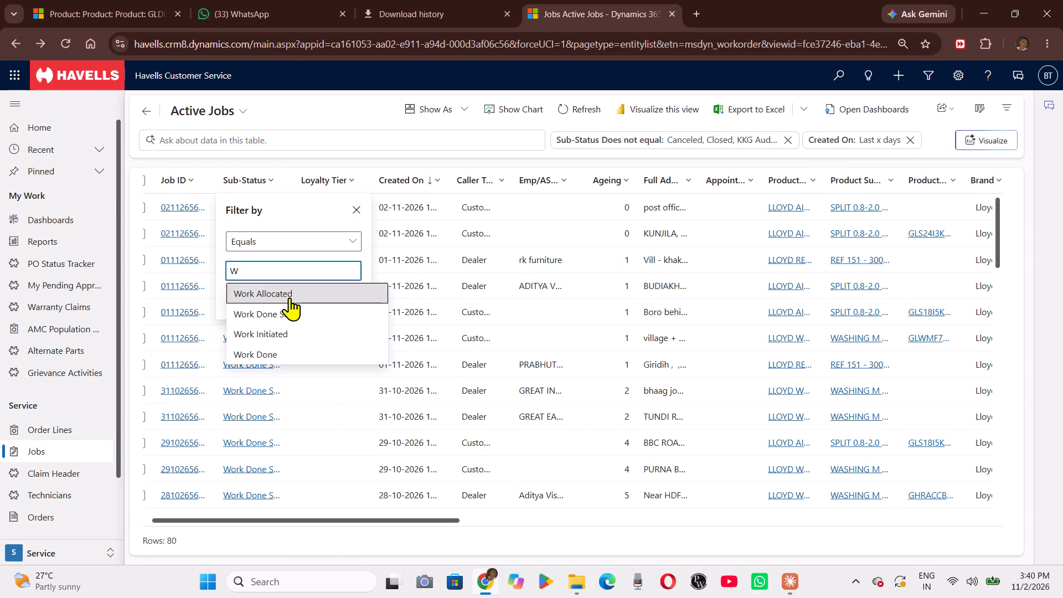
{"action": "left_click", "coordinate": [291, 317]}
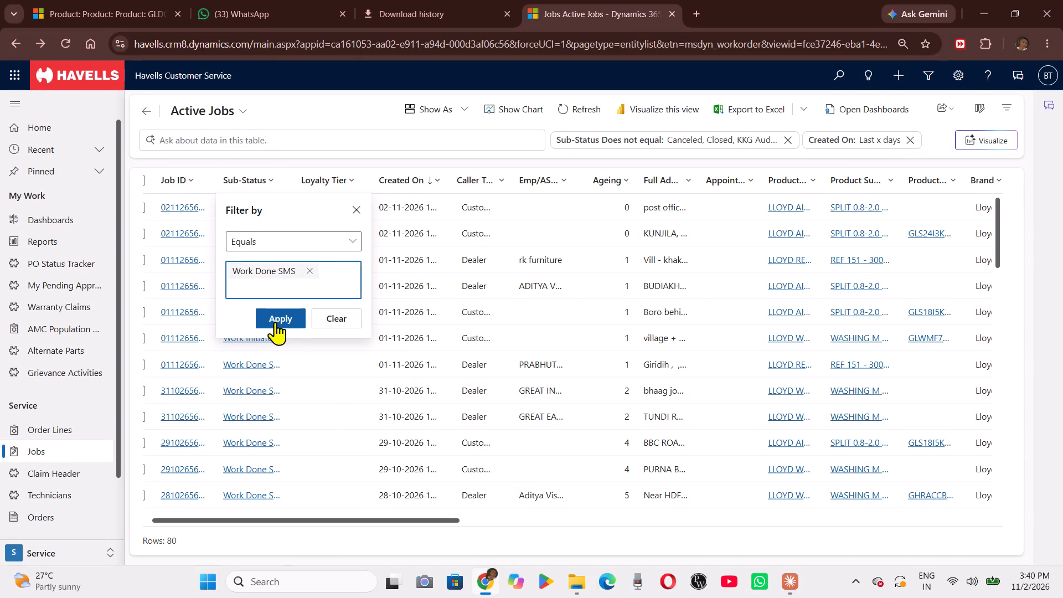
{"action": "left_click", "coordinate": [275, 322]}
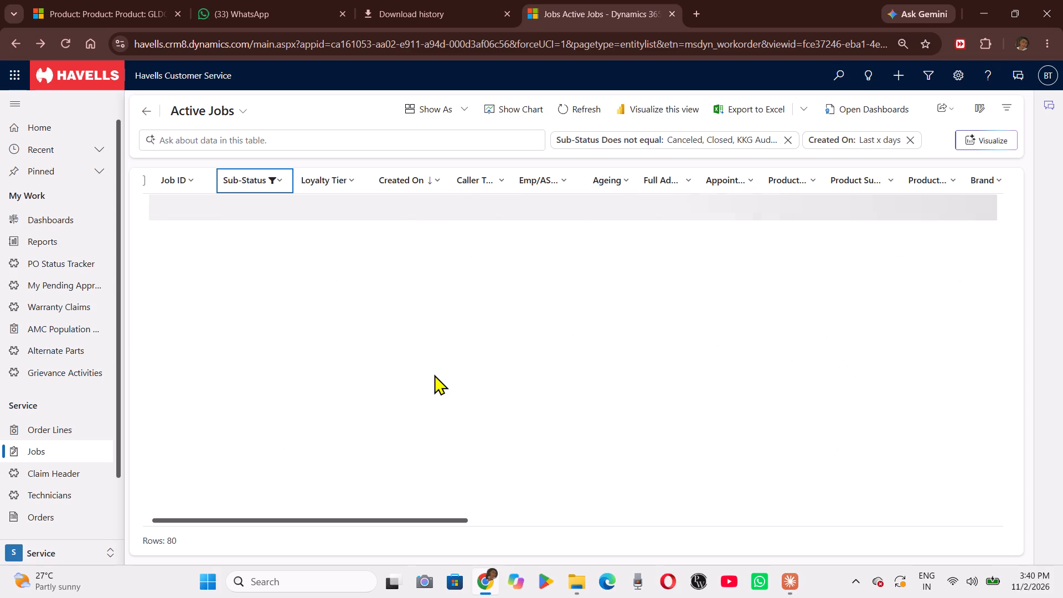
Find the Lloyd air conditioner breakdown job with the Drain Problem complaint in the filtered list and open it.
{"action": "scroll", "coordinate": [577, 362], "scroll_direction": "left", "scroll_amount": 2}
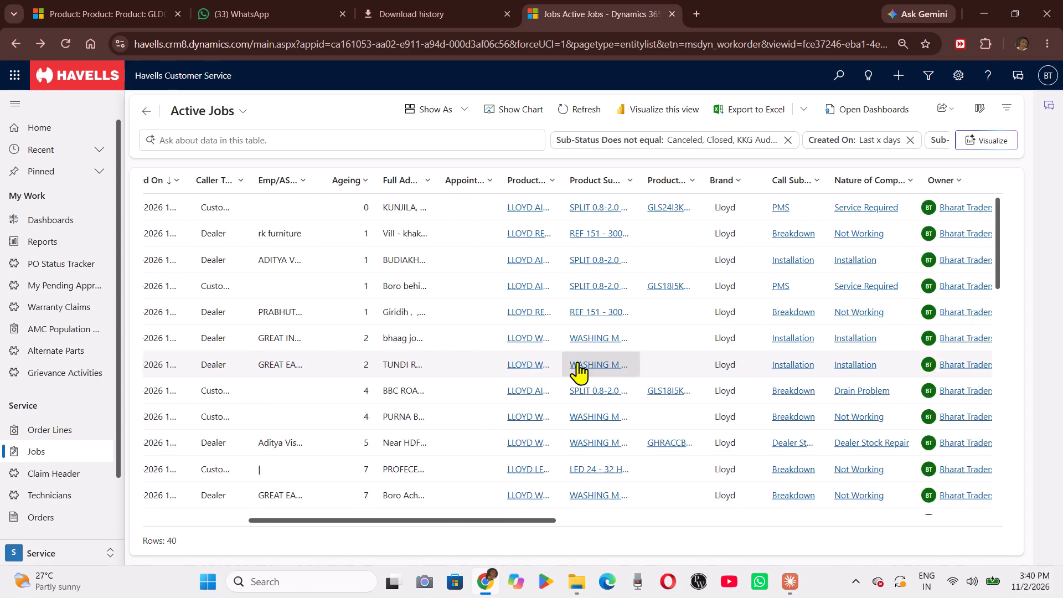
{"action": "scroll", "coordinate": [577, 362], "scroll_direction": "left", "scroll_amount": 1}
{"action": "scroll", "coordinate": [616, 389], "scroll_direction": "down", "scroll_amount": 1}
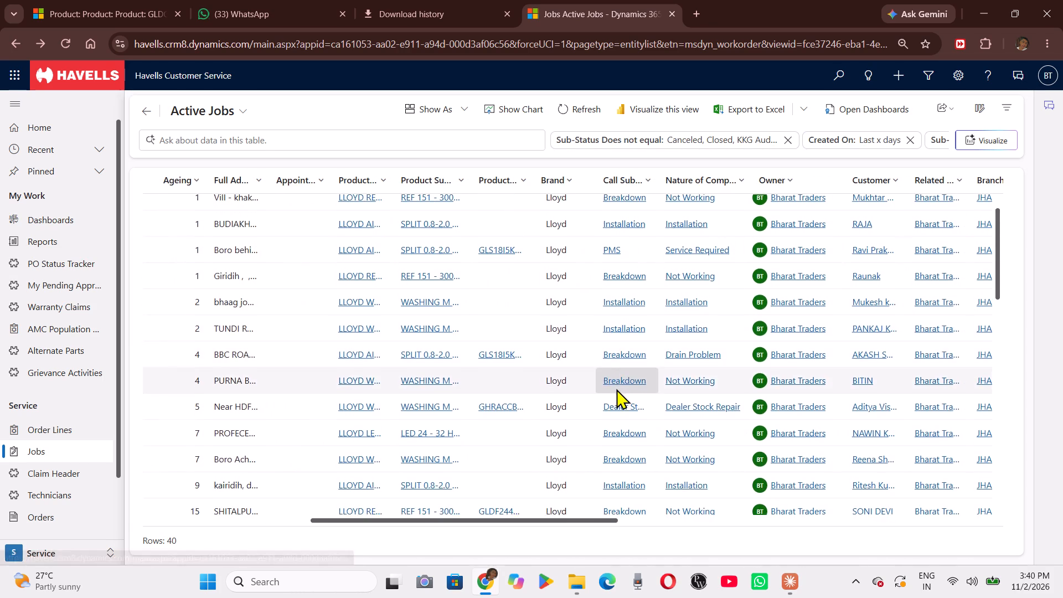
{"action": "scroll", "coordinate": [616, 389], "scroll_direction": "down", "scroll_amount": 3}
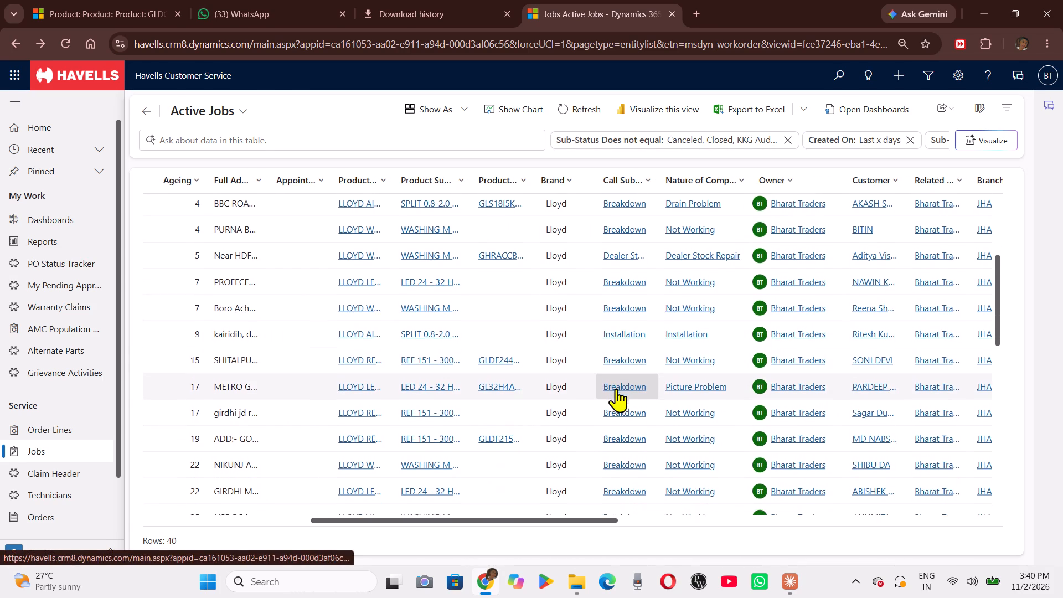
{"action": "scroll", "coordinate": [616, 389], "scroll_direction": "down", "scroll_amount": 1}
{"action": "scroll", "coordinate": [616, 389], "scroll_direction": "up", "scroll_amount": 1}
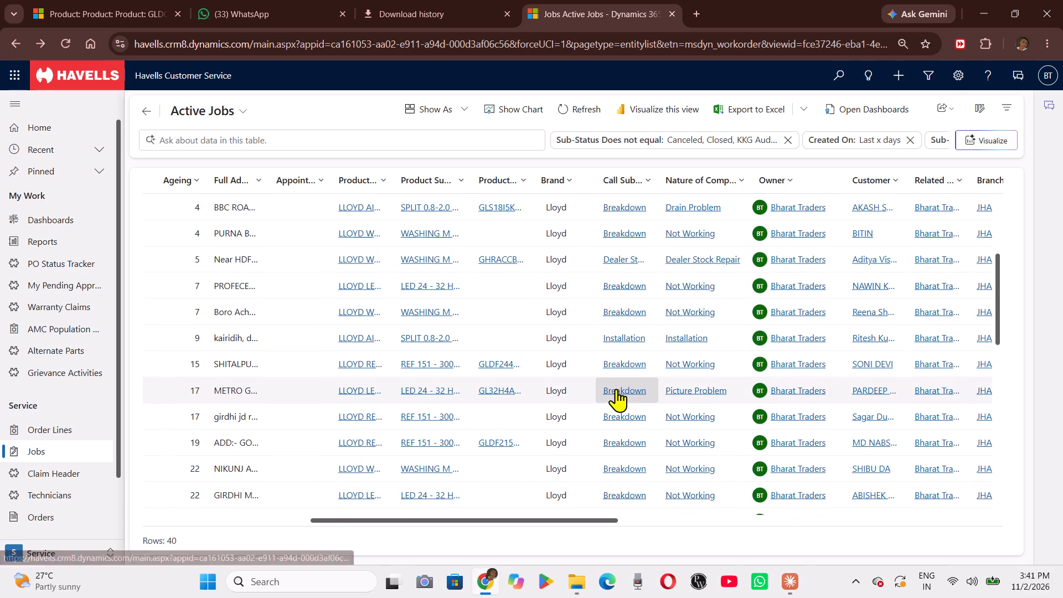
{"action": "scroll", "coordinate": [616, 389], "scroll_direction": "up", "scroll_amount": 1}
{"action": "scroll", "coordinate": [818, 220], "scroll_direction": "up", "scroll_amount": 1}
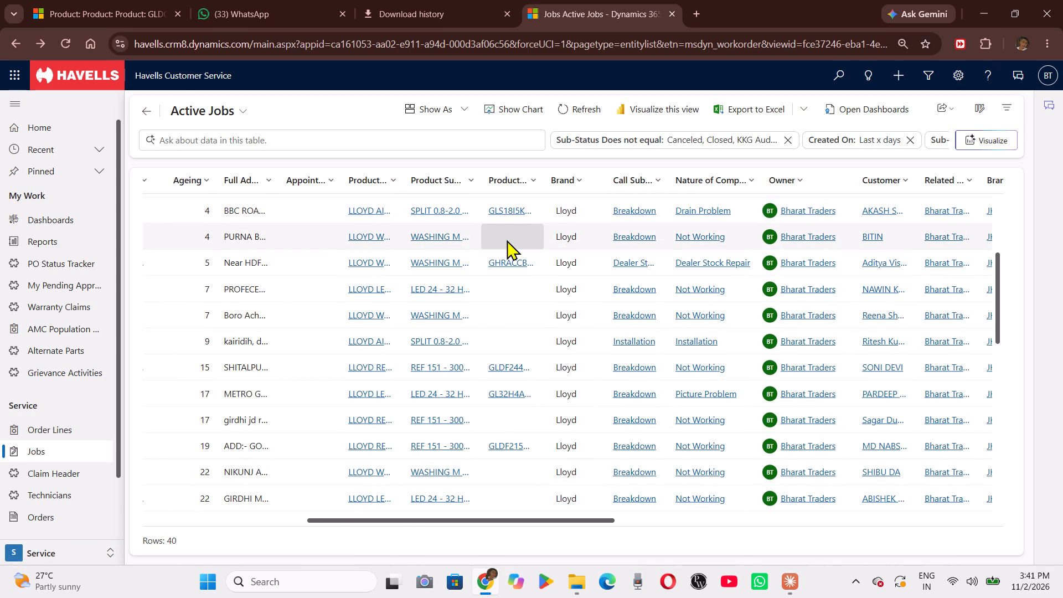
{"action": "triple_click", "coordinate": [326, 205]}
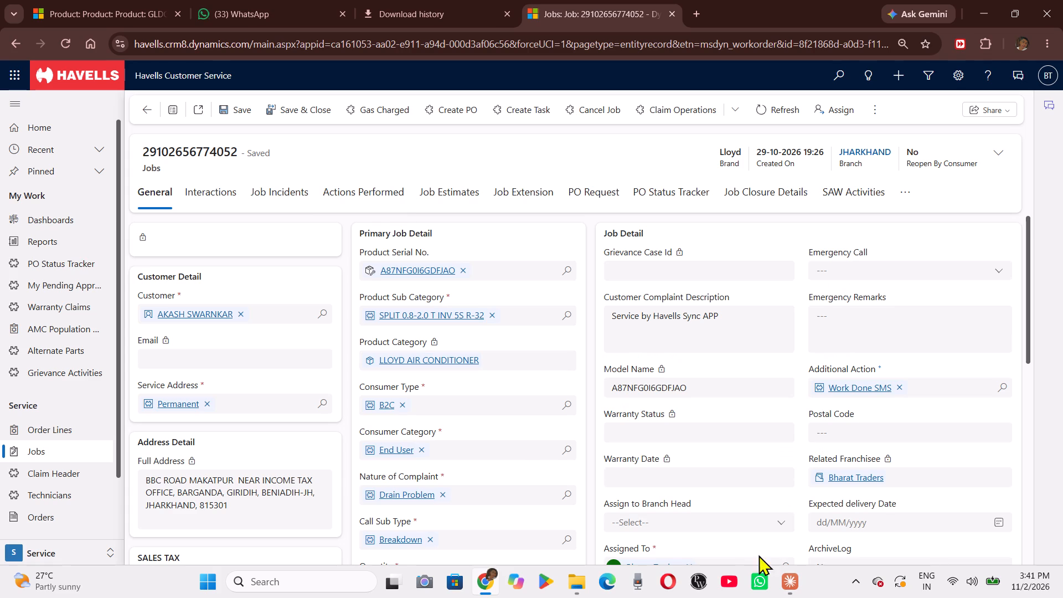
Change the job's Assigned To from Bharat Traders to franchise technician Mohammad and save the job.
{"action": "scroll", "coordinate": [523, 394], "scroll_direction": "down", "scroll_amount": 1}
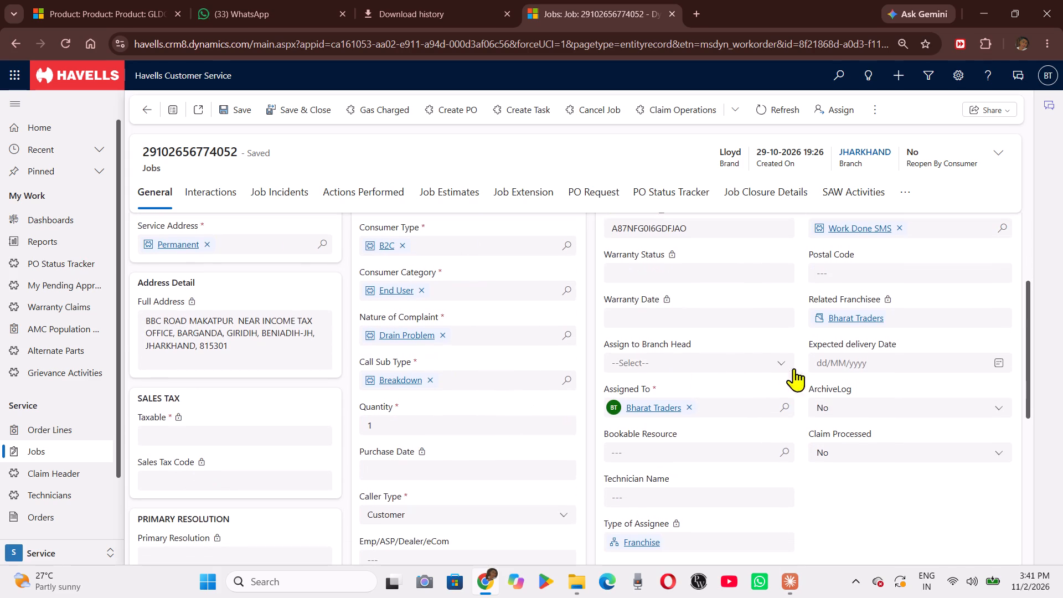
{"action": "left_click", "coordinate": [788, 406]}
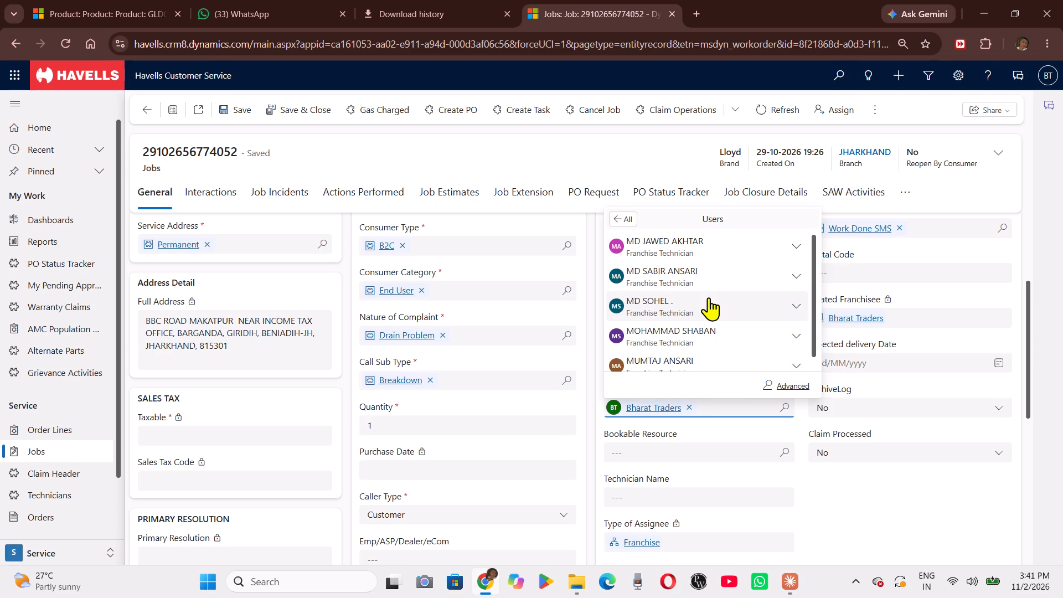
{"action": "scroll", "coordinate": [709, 297], "scroll_direction": "down", "scroll_amount": 1}
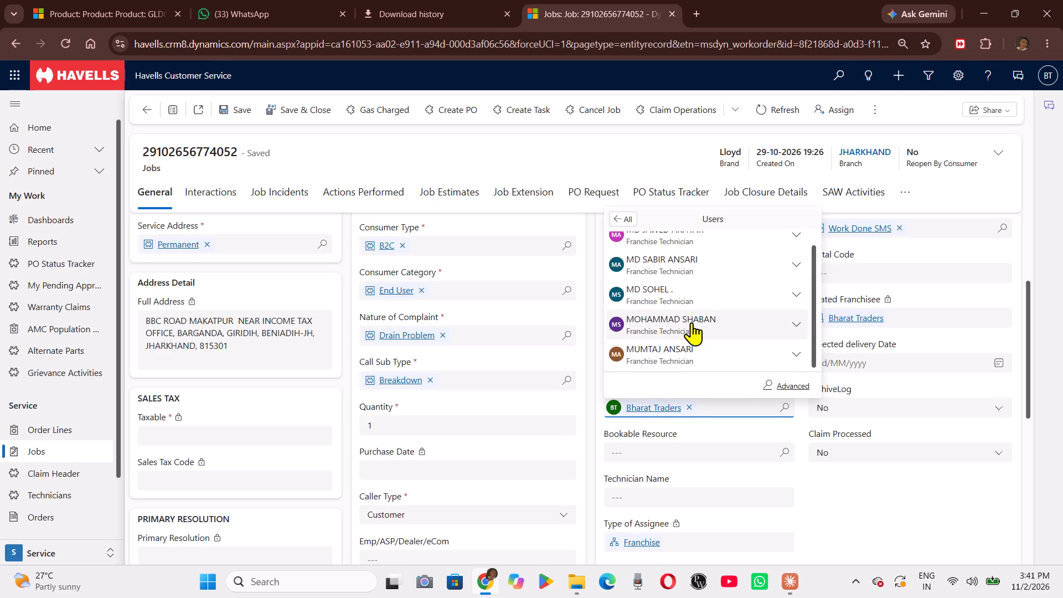
{"action": "left_click", "coordinate": [690, 322]}
{"action": "scroll", "coordinate": [468, 356], "scroll_direction": "up", "scroll_amount": 1}
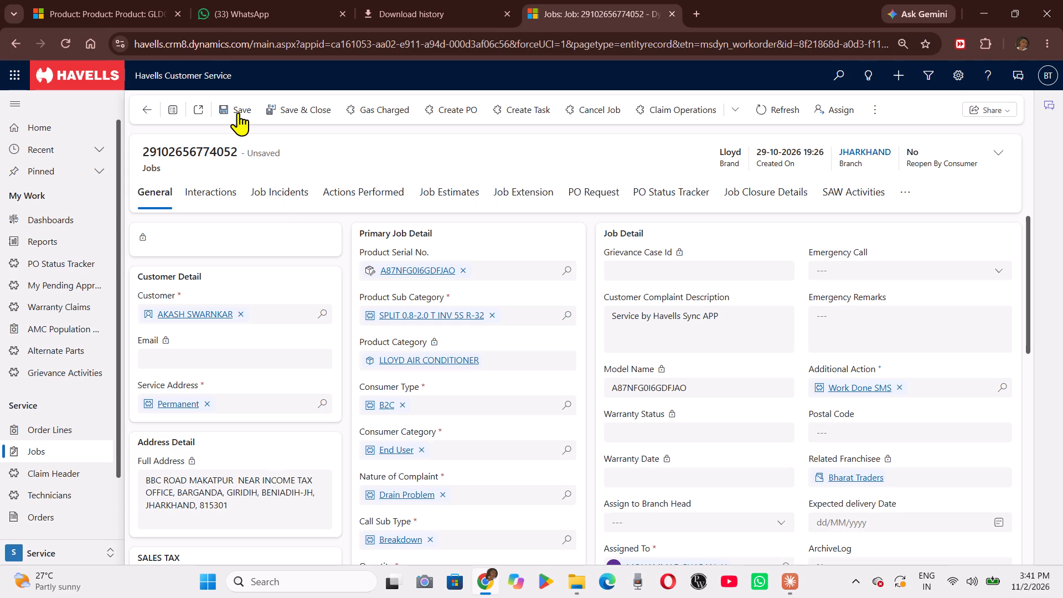
{"action": "left_click", "coordinate": [238, 112]}
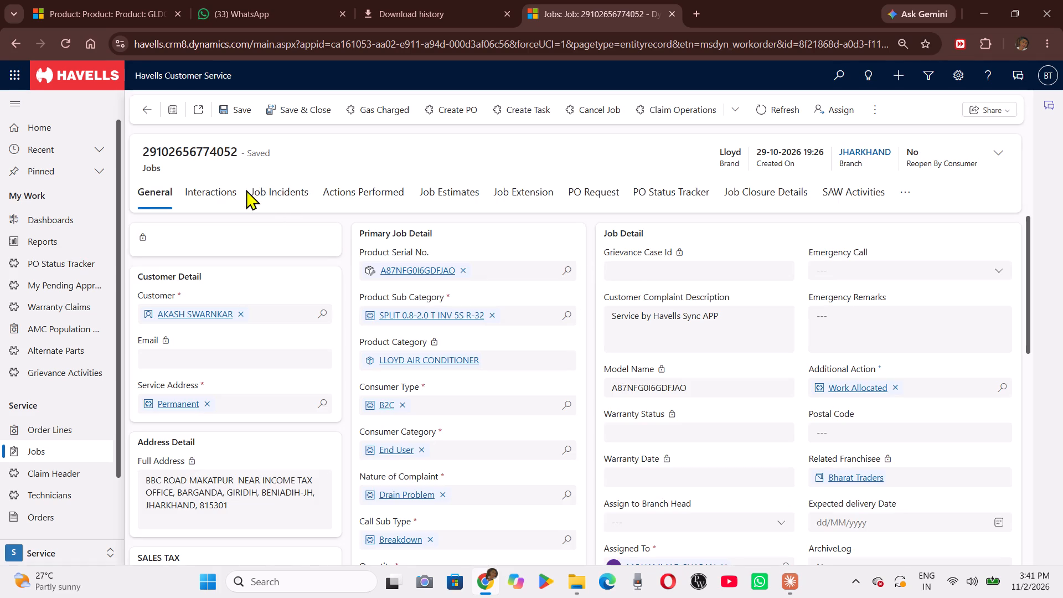
Start a new job incident for this job.
{"action": "left_click", "coordinate": [282, 198]}
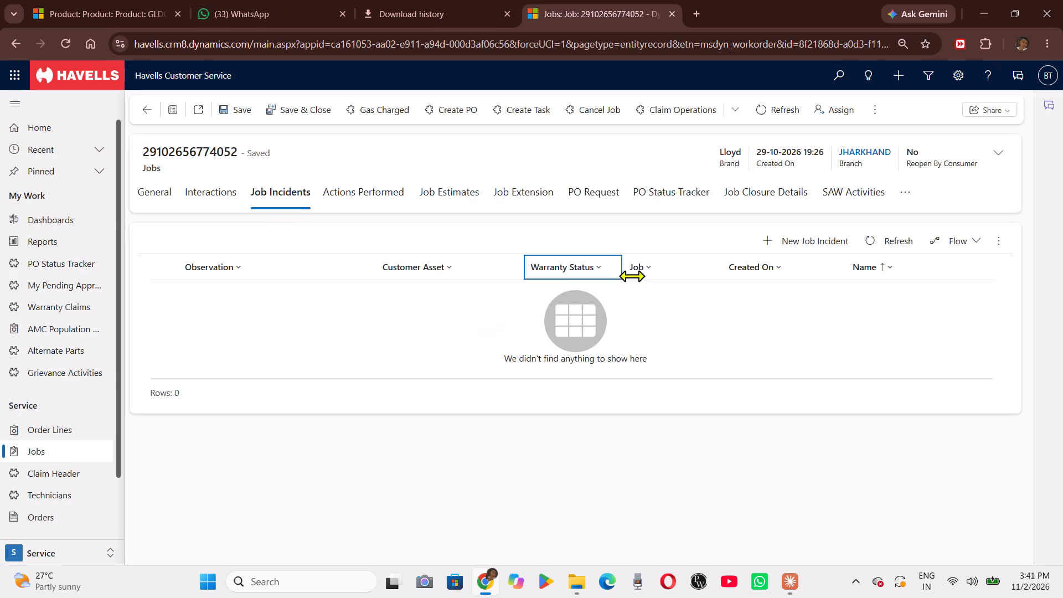
{"action": "left_click", "coordinate": [787, 238]}
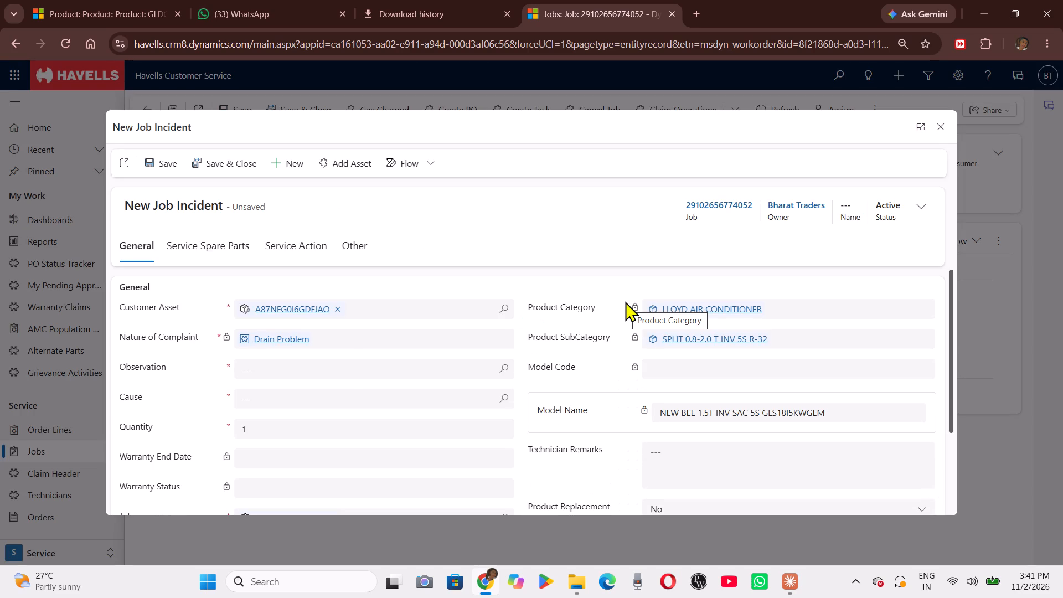
Look through the Observation options of the new job incident for one that fits the Drain Problem complaint.
{"action": "left_click", "coordinate": [502, 362]}
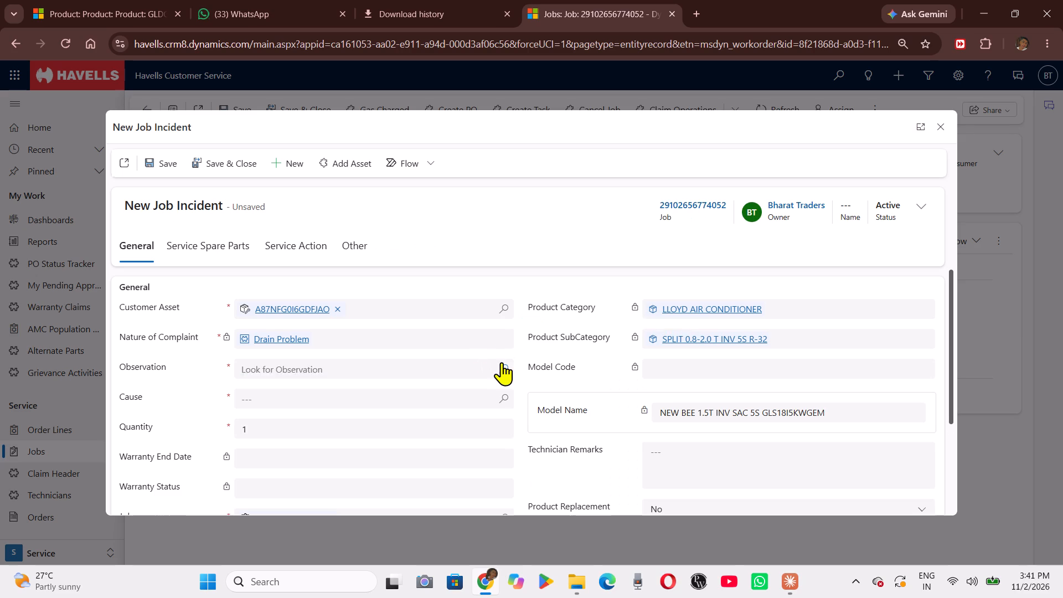
{"action": "scroll", "coordinate": [389, 256], "scroll_direction": "down", "scroll_amount": 1}
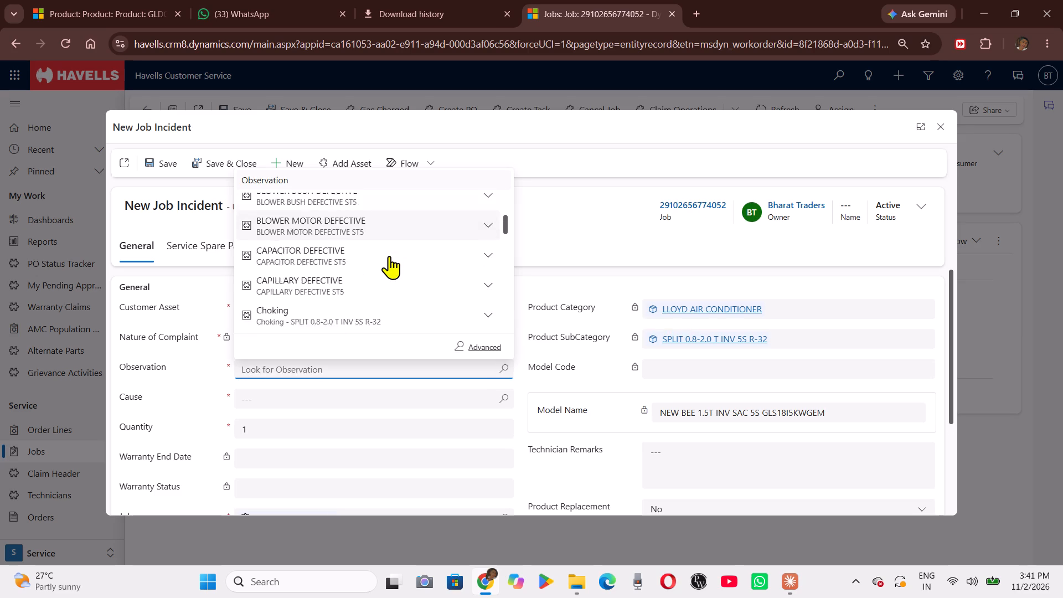
{"action": "scroll", "coordinate": [389, 256], "scroll_direction": "down", "scroll_amount": 2}
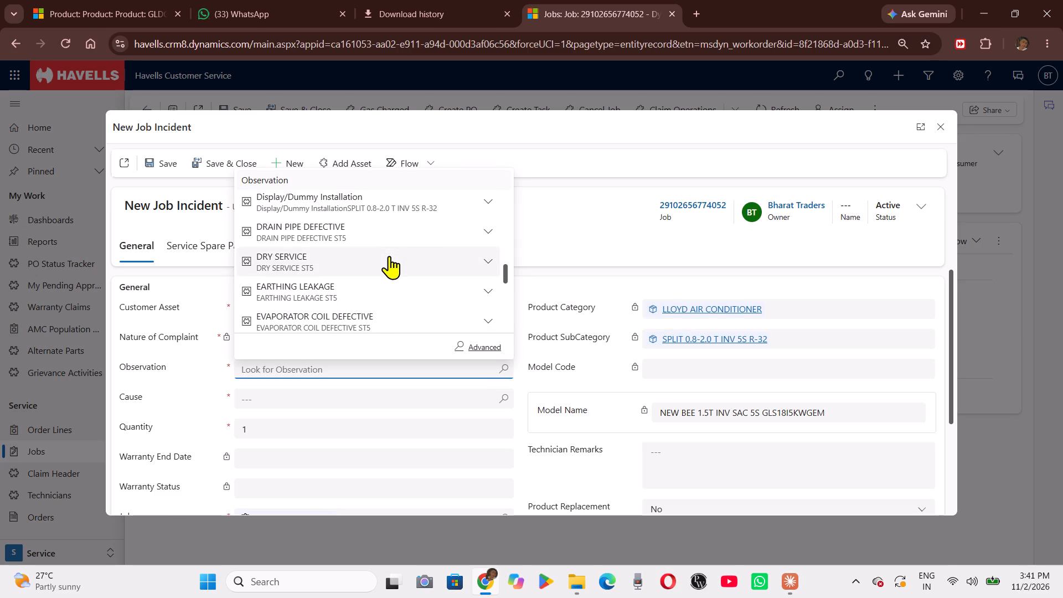
{"action": "scroll", "coordinate": [369, 278], "scroll_direction": "down", "scroll_amount": 2}
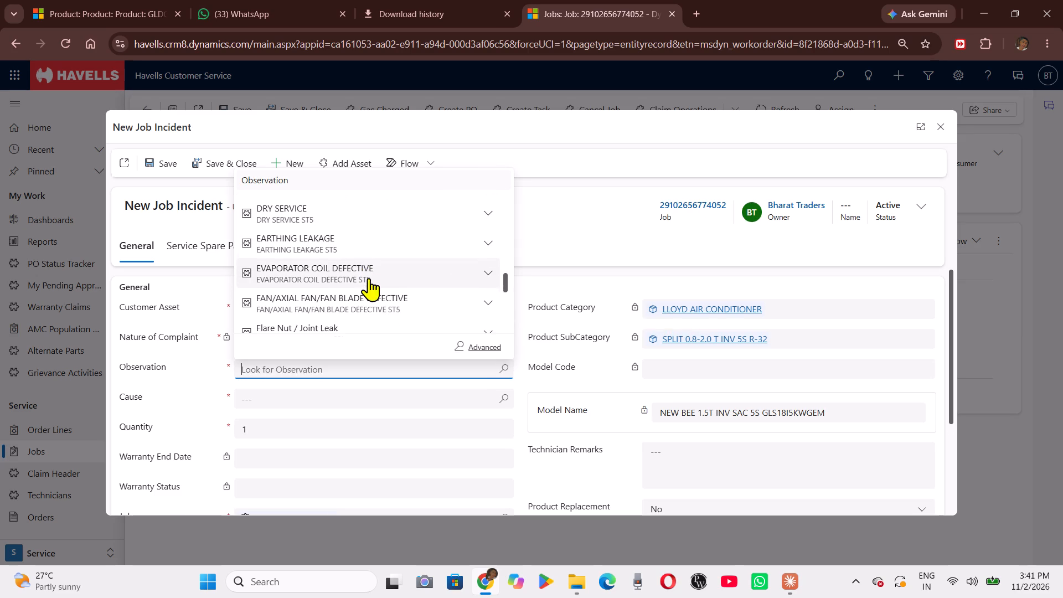
{"action": "scroll", "coordinate": [369, 278], "scroll_direction": "down", "scroll_amount": 4}
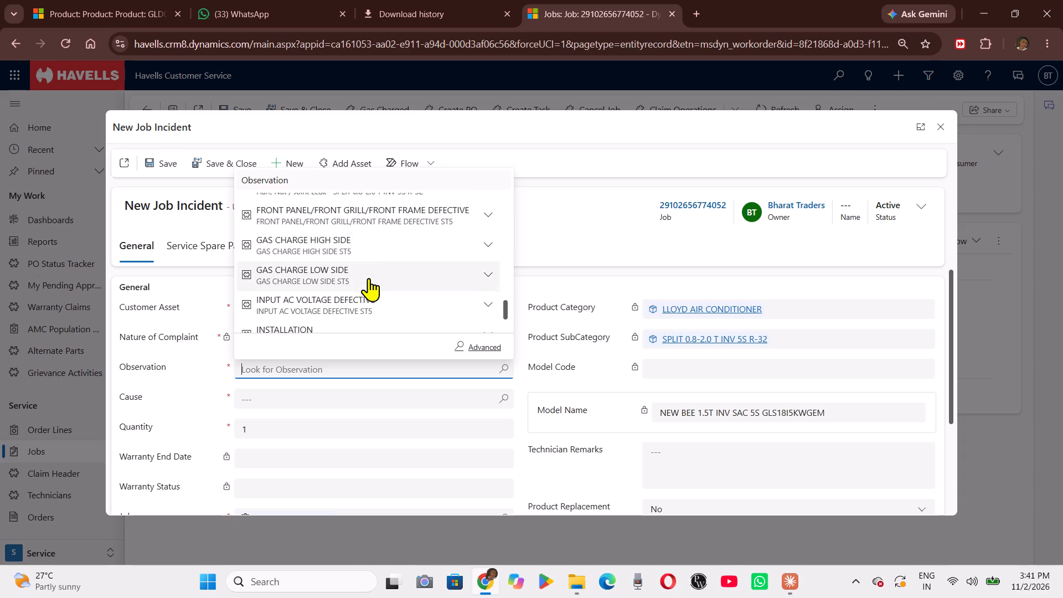
{"action": "scroll", "coordinate": [369, 278], "scroll_direction": "down", "scroll_amount": 3}
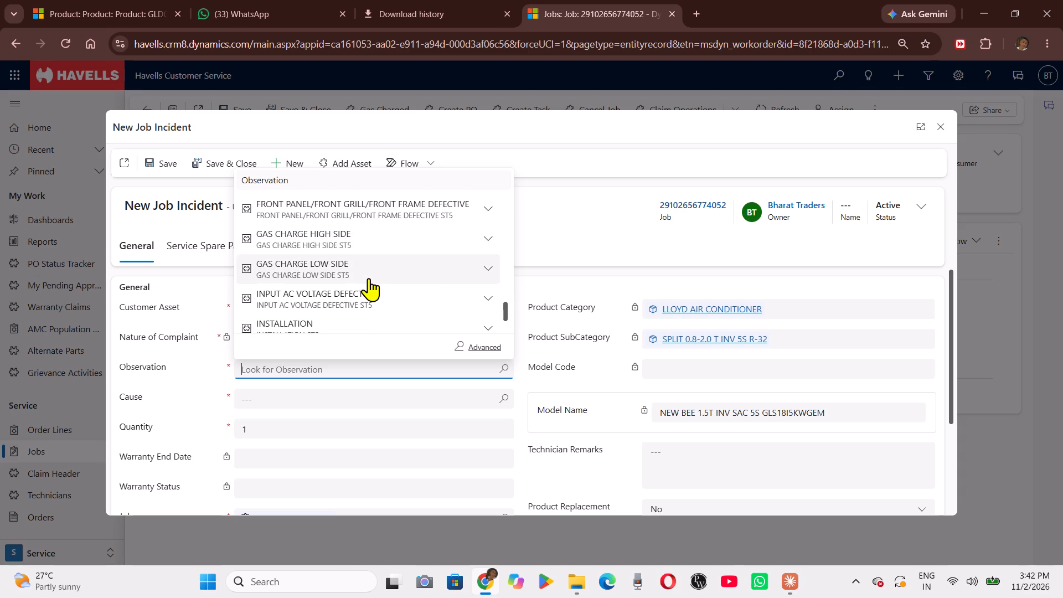
{"action": "scroll", "coordinate": [369, 278], "scroll_direction": "down", "scroll_amount": 1}
{"action": "scroll", "coordinate": [337, 156], "scroll_direction": "down", "scroll_amount": 1}
{"action": "scroll", "coordinate": [373, 252], "scroll_direction": "up", "scroll_amount": 2}
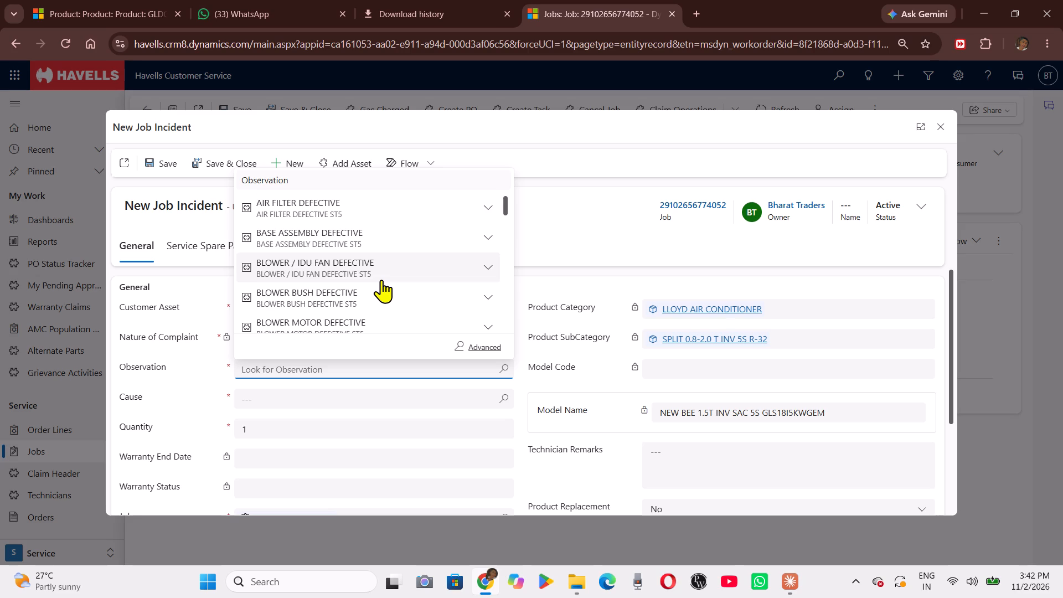
{"action": "scroll", "coordinate": [405, 236], "scroll_direction": "down", "scroll_amount": 2}
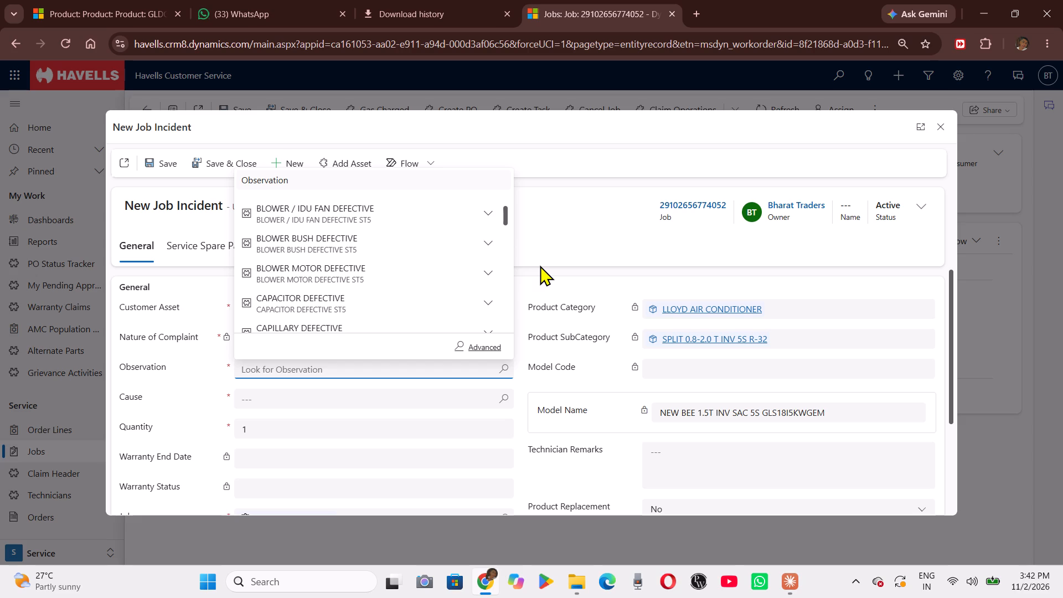
{"action": "scroll", "coordinate": [422, 285], "scroll_direction": "down", "scroll_amount": 3}
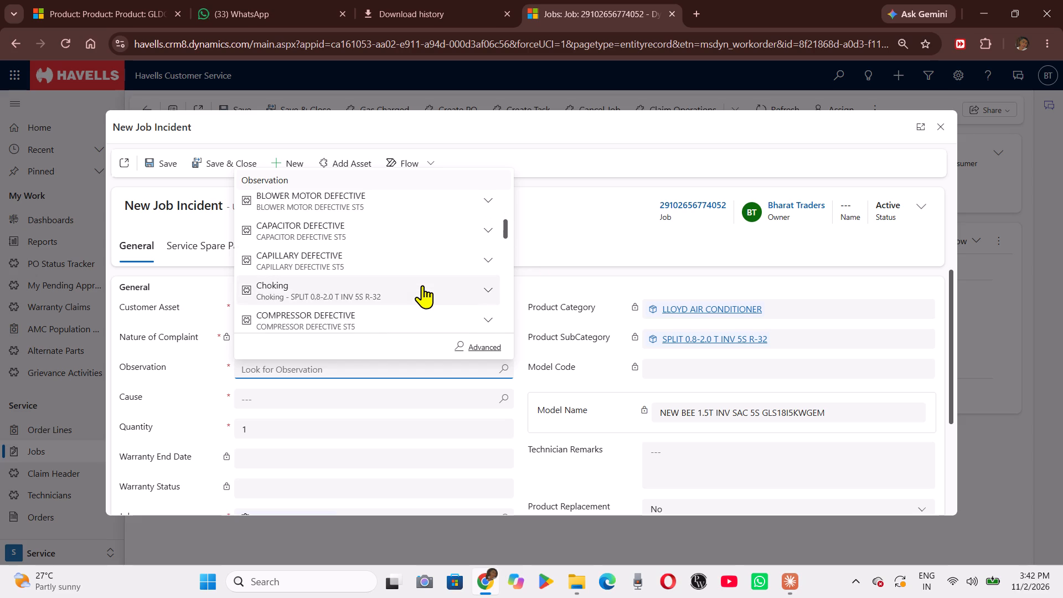
{"action": "scroll", "coordinate": [422, 285], "scroll_direction": "down", "scroll_amount": 1}
{"action": "scroll", "coordinate": [422, 285], "scroll_direction": "up", "scroll_amount": 1}
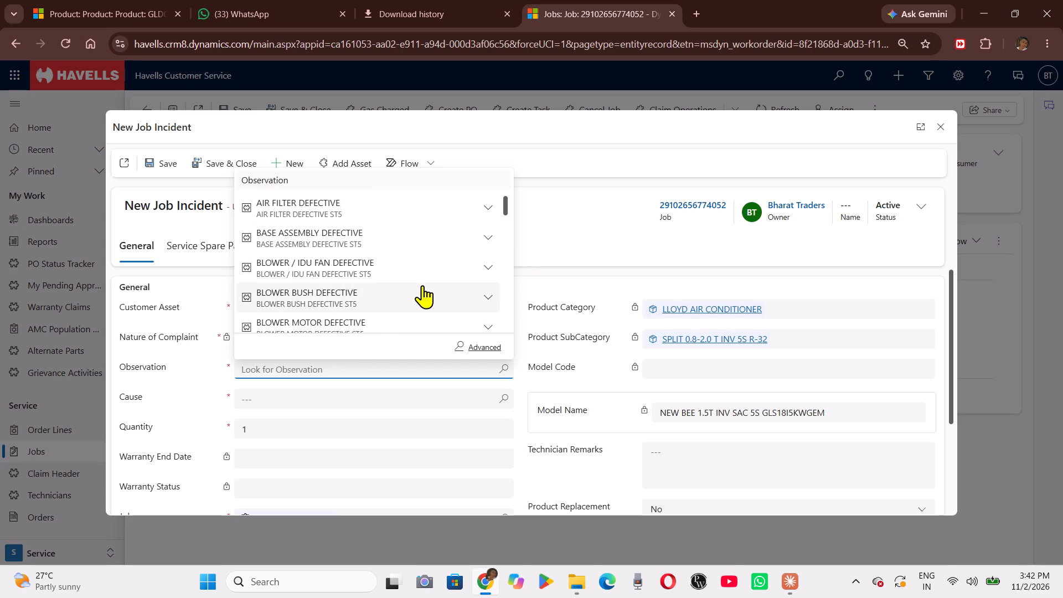
{"action": "scroll", "coordinate": [422, 285], "scroll_direction": "down", "scroll_amount": 4}
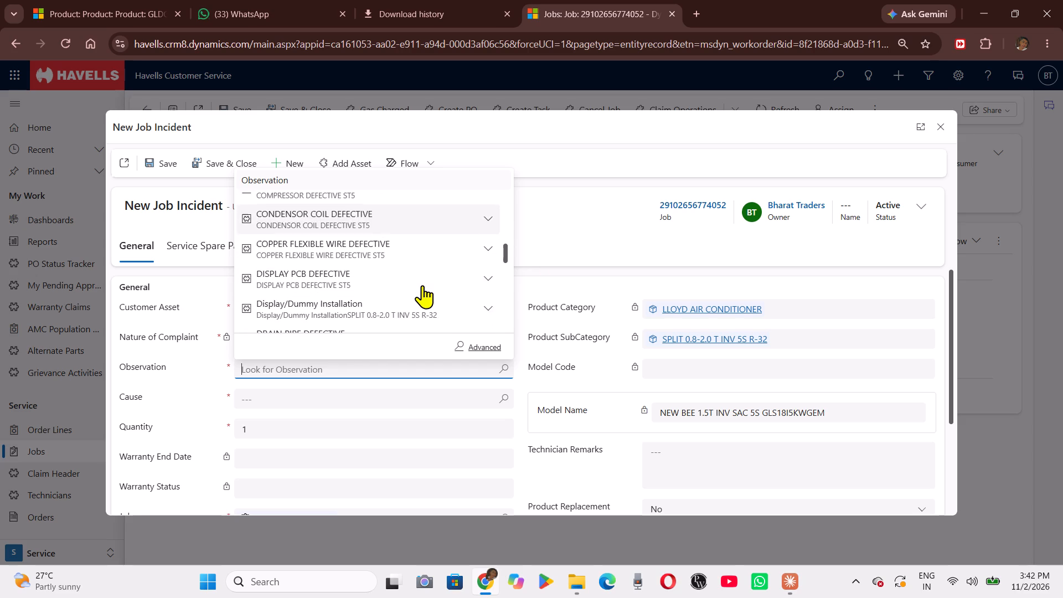
{"action": "scroll", "coordinate": [422, 285], "scroll_direction": "down", "scroll_amount": 3}
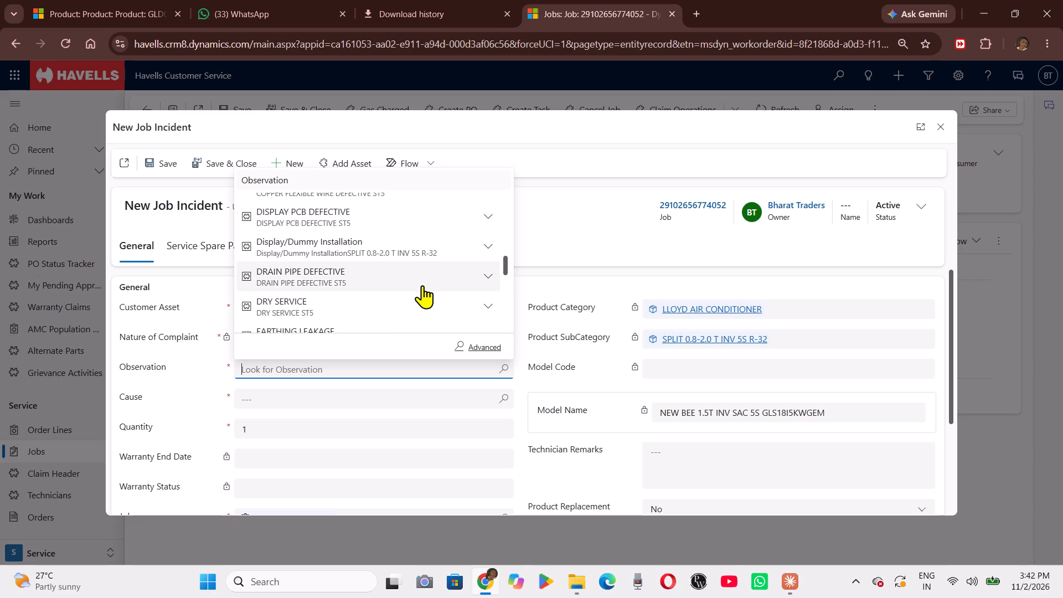
{"action": "scroll", "coordinate": [422, 285], "scroll_direction": "down", "scroll_amount": 2}
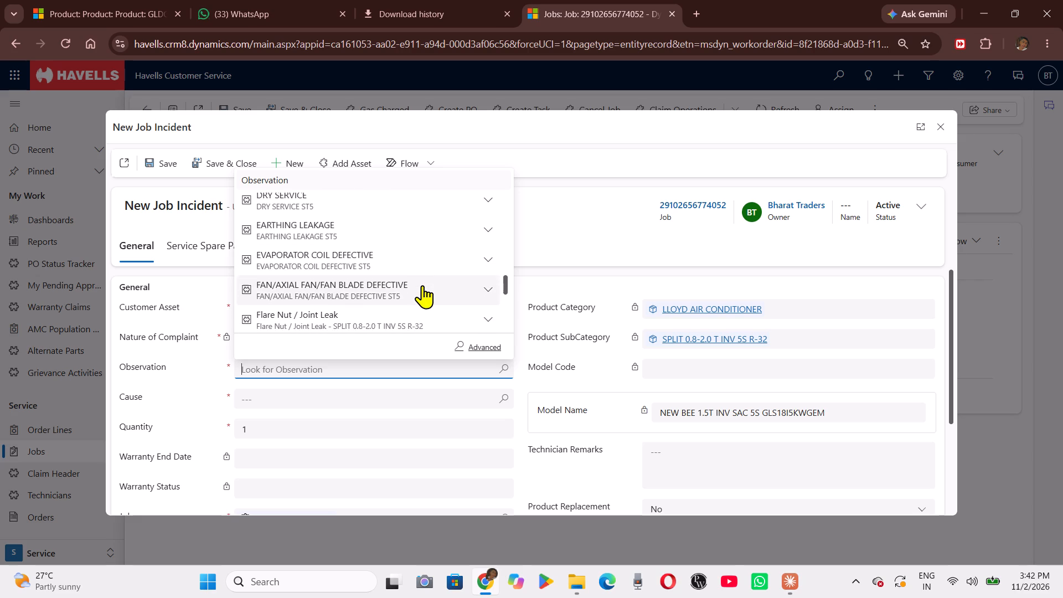
{"action": "scroll", "coordinate": [422, 285], "scroll_direction": "down", "scroll_amount": 2}
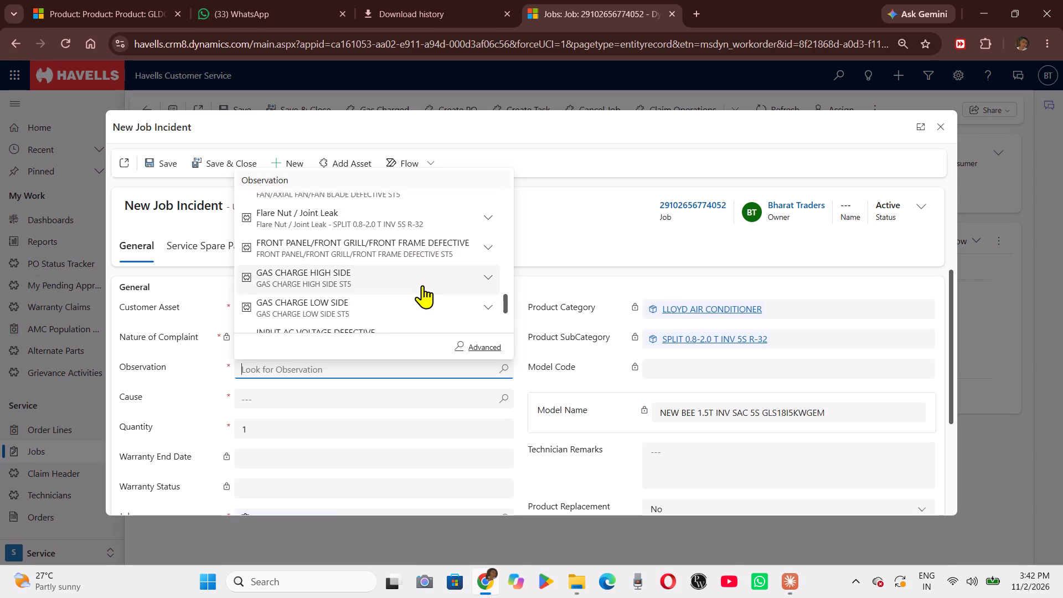
{"action": "scroll", "coordinate": [422, 285], "scroll_direction": "down", "scroll_amount": 2}
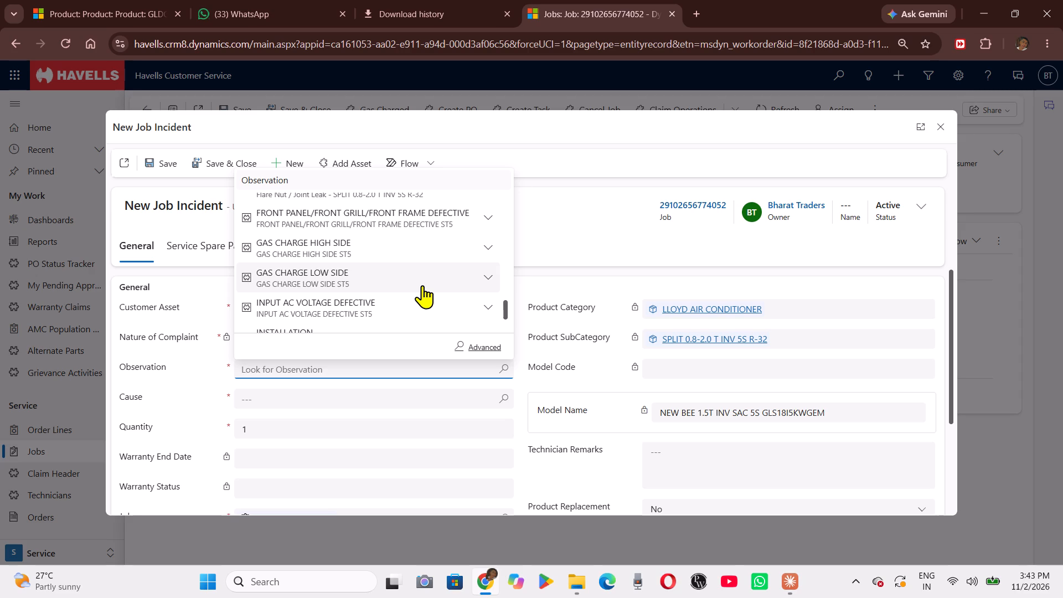
{"action": "scroll", "coordinate": [422, 285], "scroll_direction": "up", "scroll_amount": 2}
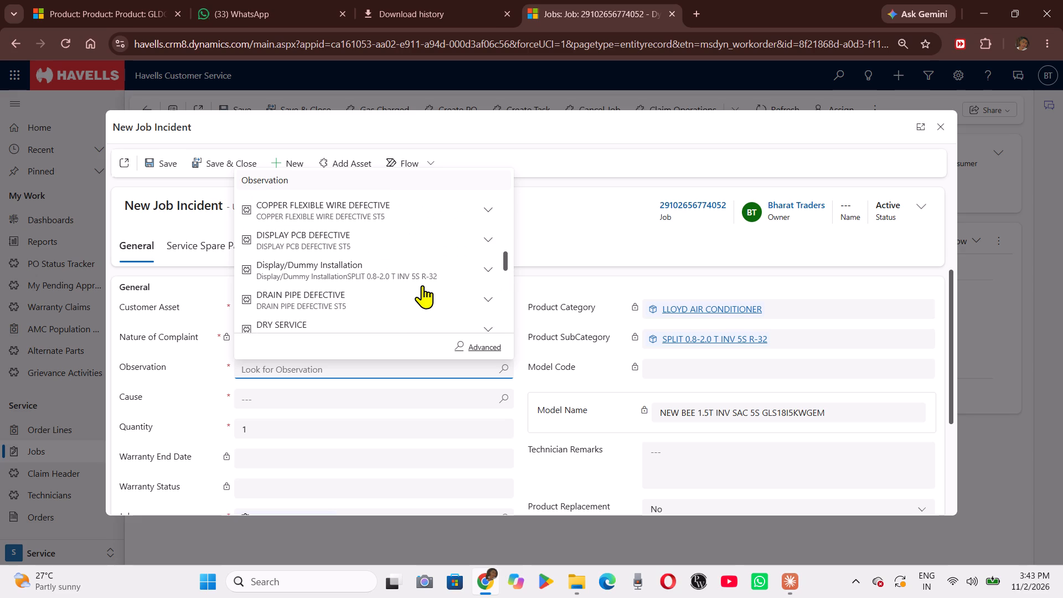
{"action": "scroll", "coordinate": [422, 285], "scroll_direction": "down", "scroll_amount": 1}
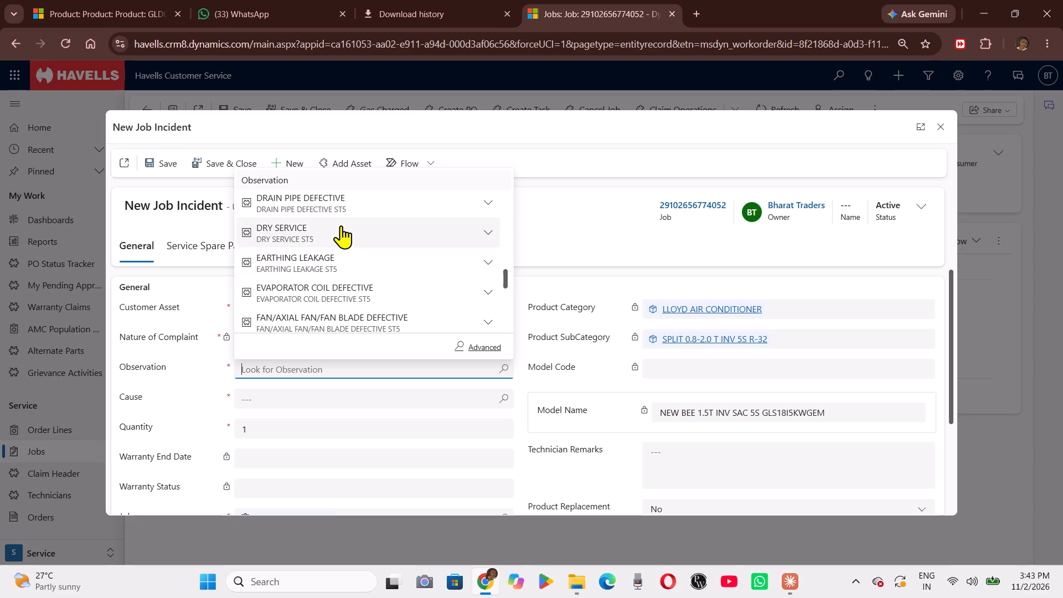
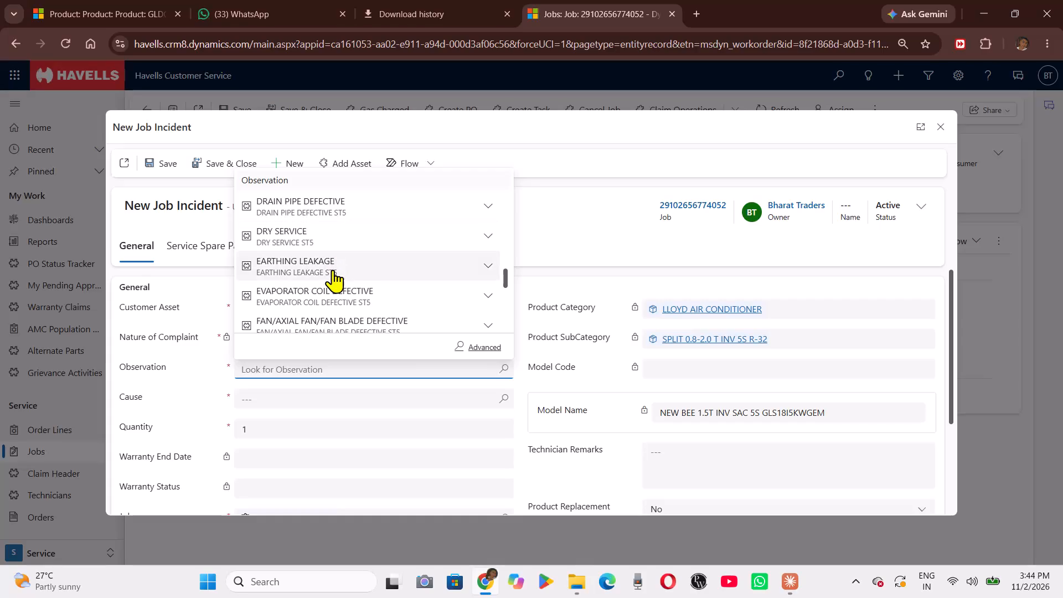
Look through the remaining Observation options of the new job incident for one that fits the Drain Problem complaint.
{"action": "scroll", "coordinate": [333, 270], "scroll_direction": "down", "scroll_amount": 1}
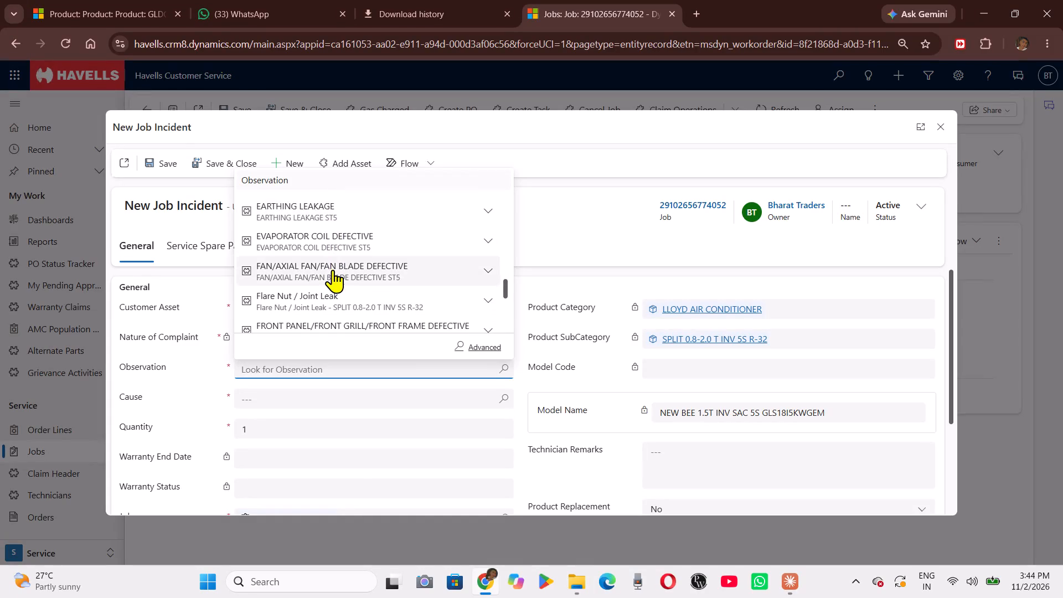
{"action": "scroll", "coordinate": [333, 270], "scroll_direction": "down", "scroll_amount": 3}
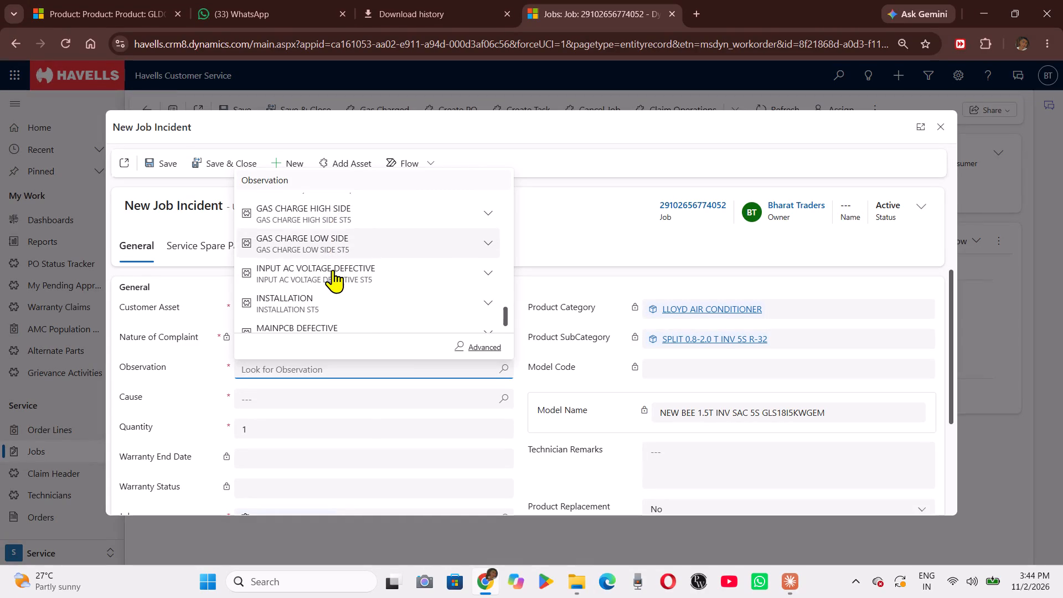
{"action": "scroll", "coordinate": [333, 270], "scroll_direction": "down", "scroll_amount": 1}
{"action": "scroll", "coordinate": [333, 270], "scroll_direction": "up", "scroll_amount": 4}
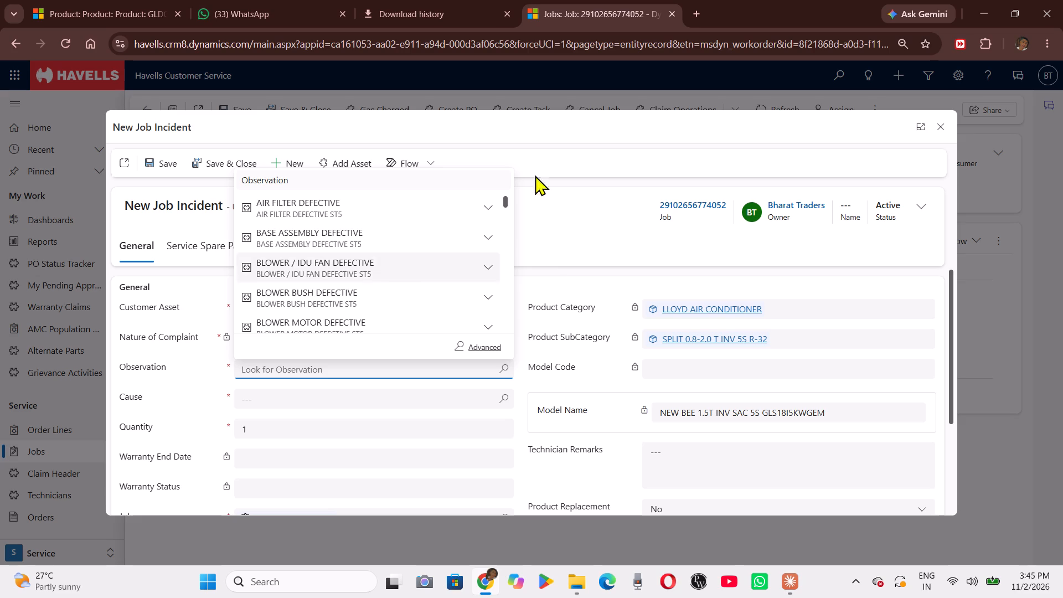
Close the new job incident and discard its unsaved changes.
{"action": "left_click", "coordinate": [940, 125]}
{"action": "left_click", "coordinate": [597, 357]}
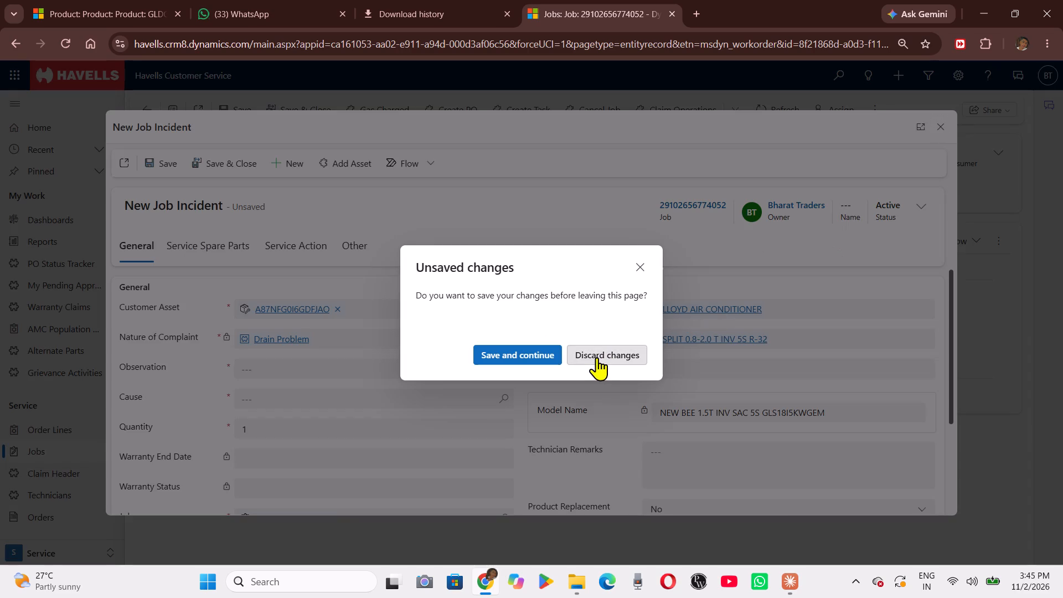
Review the job's general details, including its product, Nature of Complaint and Call Sub Type.
{"action": "left_click", "coordinate": [149, 189]}
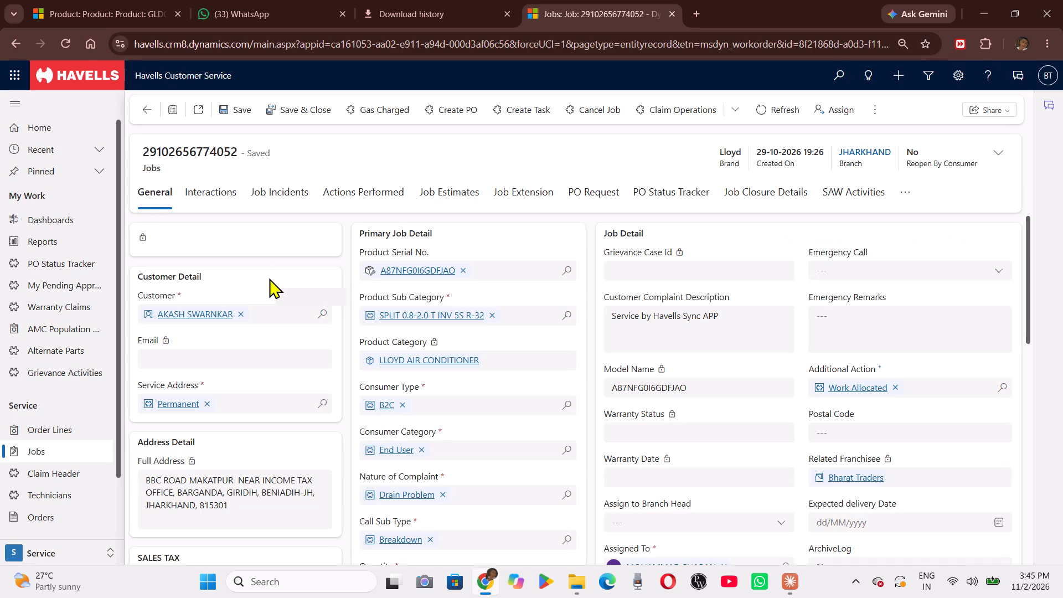
Go back to the job's incidents section.
{"action": "left_click", "coordinate": [283, 182]}
{"action": "left_click", "coordinate": [289, 190]}
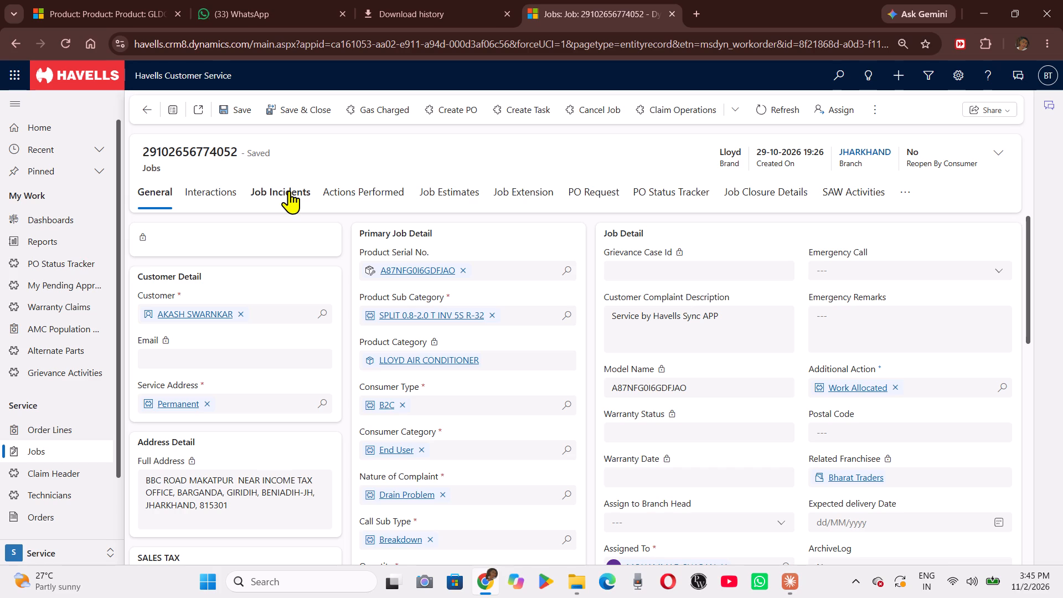
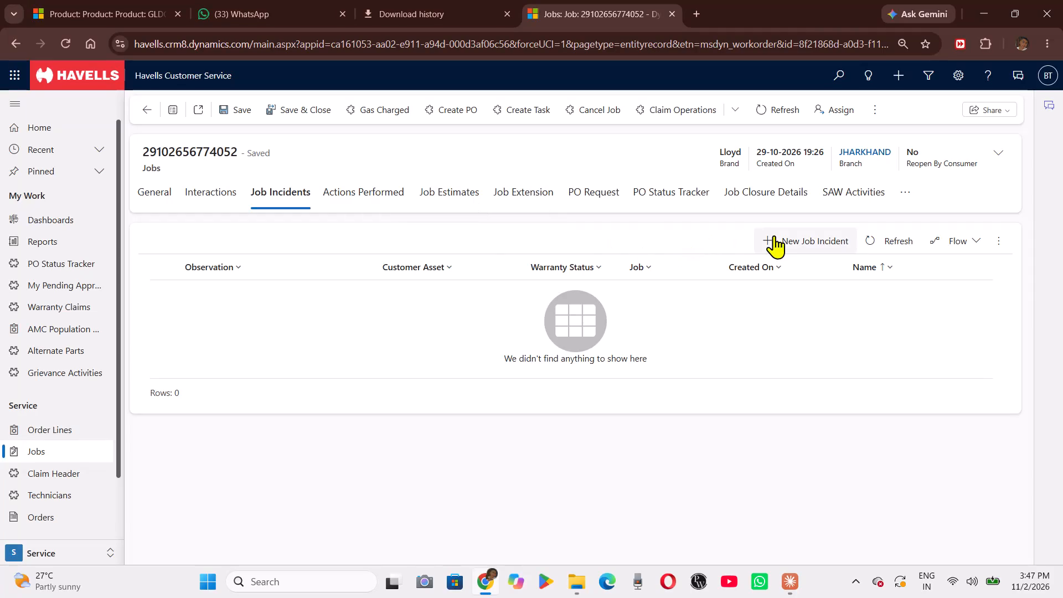
Start a new job incident for the job.
{"action": "left_click", "coordinate": [784, 239]}
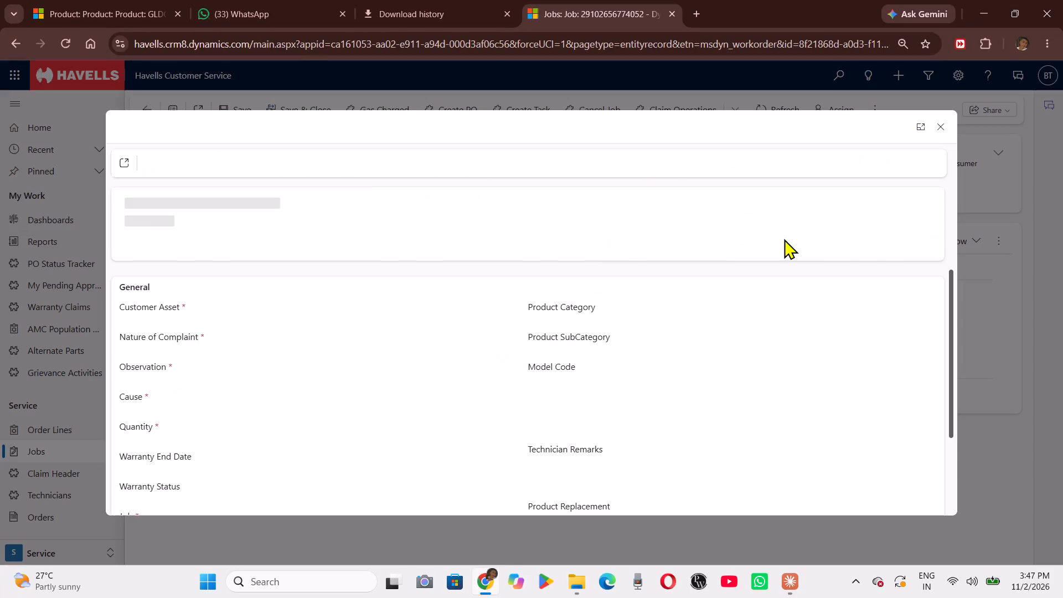
Look through the new incident's Observation options for one that suits the Drain Problem complaint.
{"action": "left_click", "coordinate": [500, 363]}
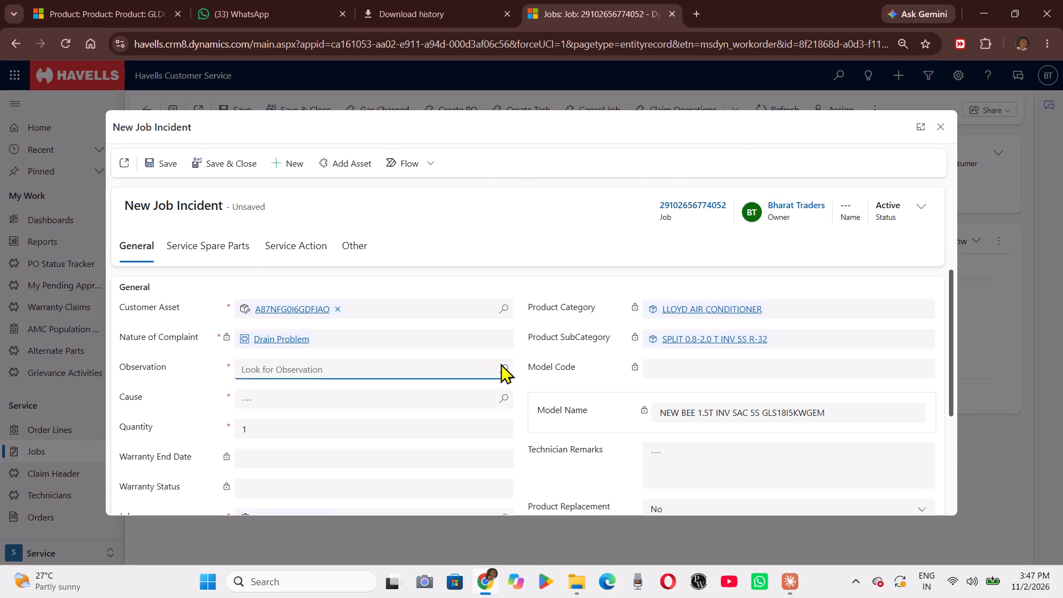
{"action": "scroll", "coordinate": [329, 249], "scroll_direction": "down", "scroll_amount": 2}
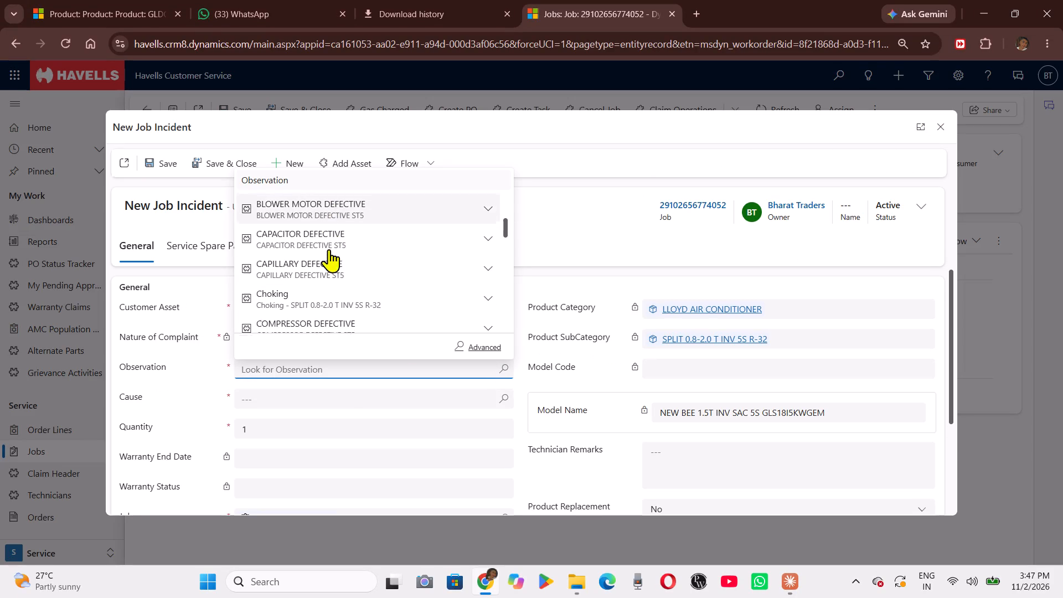
{"action": "scroll", "coordinate": [329, 249], "scroll_direction": "down", "scroll_amount": 4}
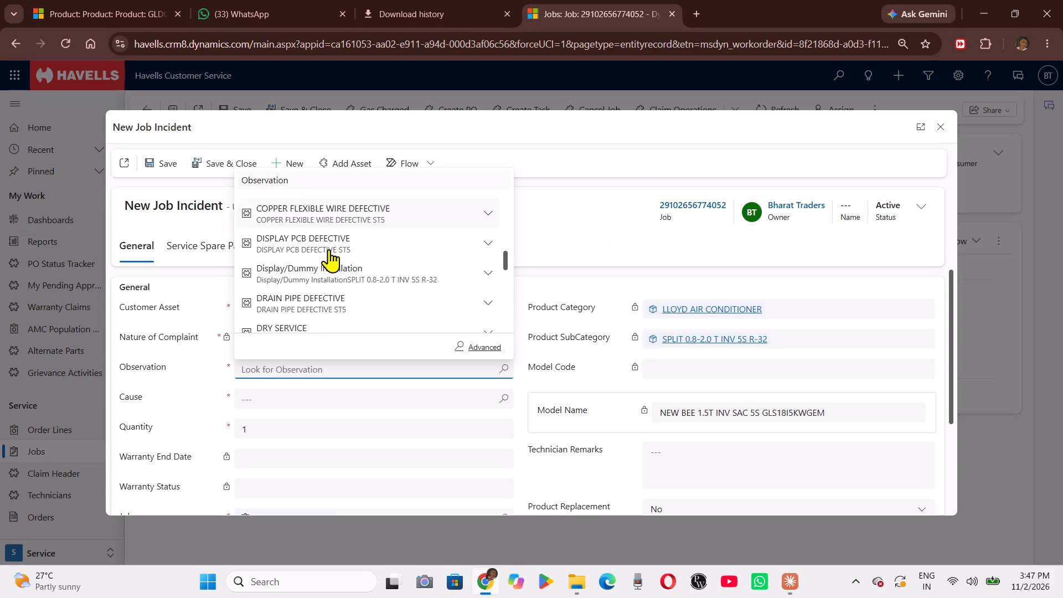
{"action": "scroll", "coordinate": [329, 249], "scroll_direction": "down", "scroll_amount": 2}
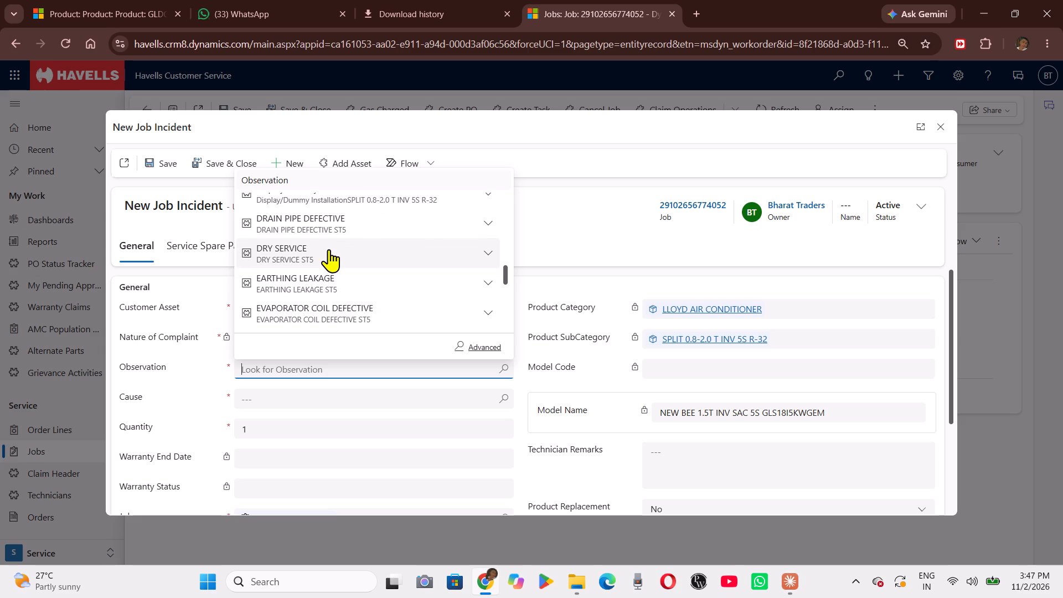
{"action": "scroll", "coordinate": [329, 249], "scroll_direction": "down", "scroll_amount": 1}
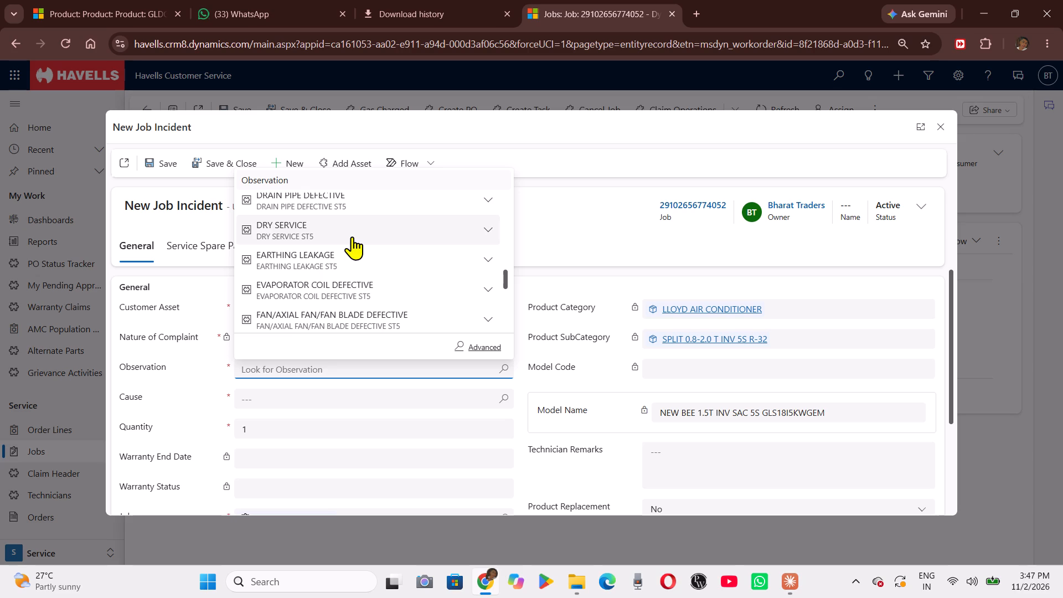
{"action": "scroll", "coordinate": [352, 236], "scroll_direction": "down", "scroll_amount": 1}
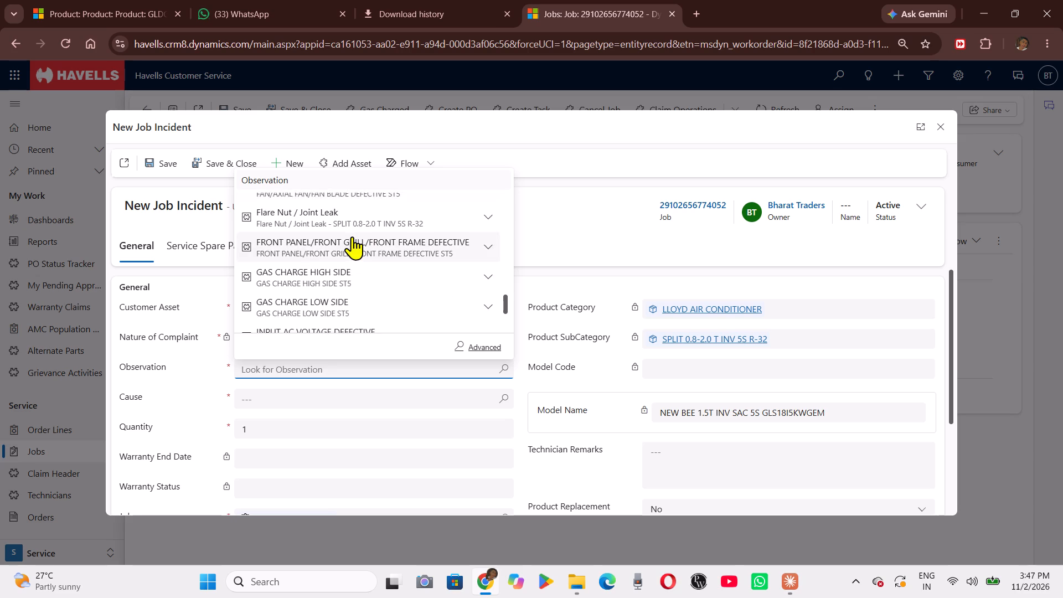
{"action": "scroll", "coordinate": [352, 236], "scroll_direction": "down", "scroll_amount": 2}
{"action": "scroll", "coordinate": [352, 236], "scroll_direction": "up", "scroll_amount": 2}
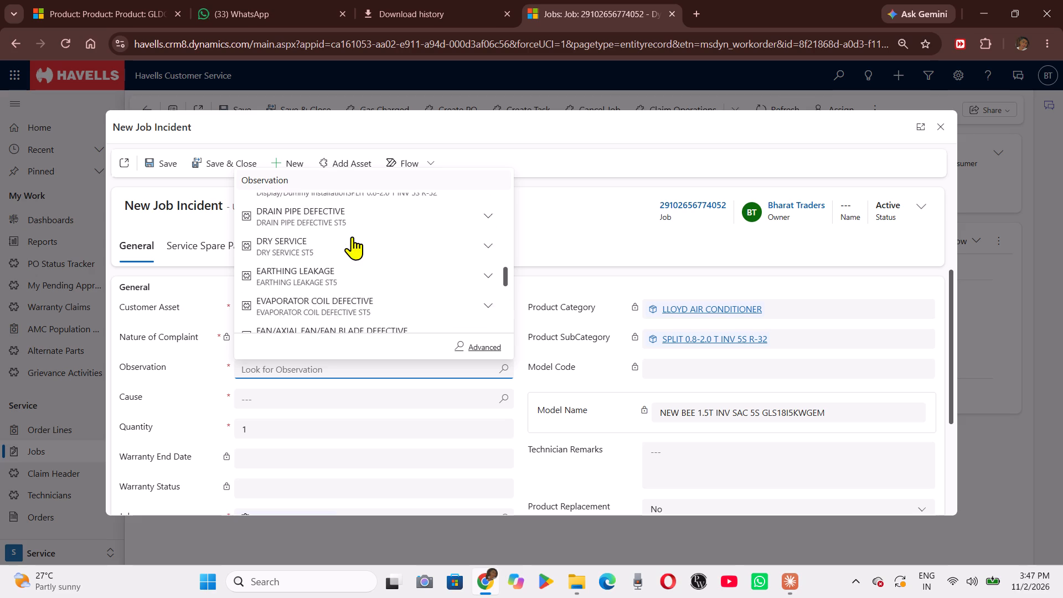
{"action": "scroll", "coordinate": [352, 236], "scroll_direction": "up", "scroll_amount": 2}
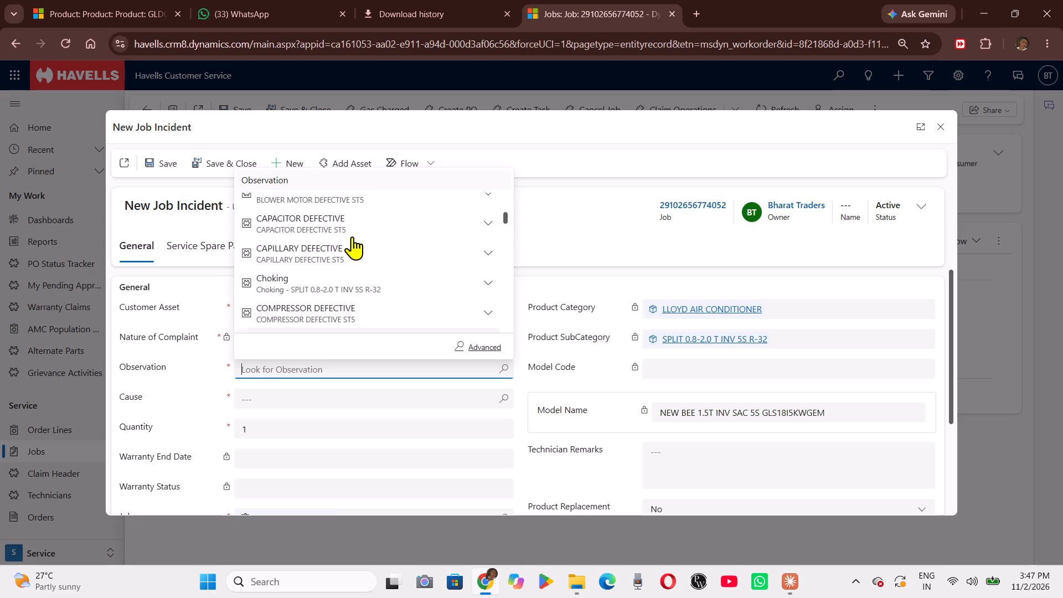
{"action": "scroll", "coordinate": [352, 236], "scroll_direction": "up", "scroll_amount": 3}
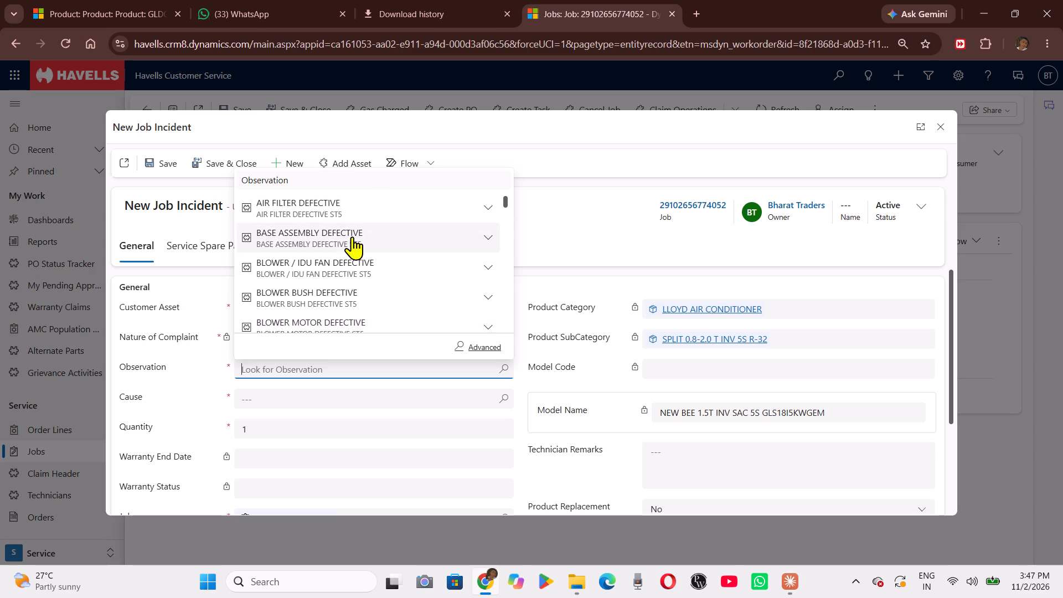
{"action": "scroll", "coordinate": [352, 236], "scroll_direction": "down", "scroll_amount": 2}
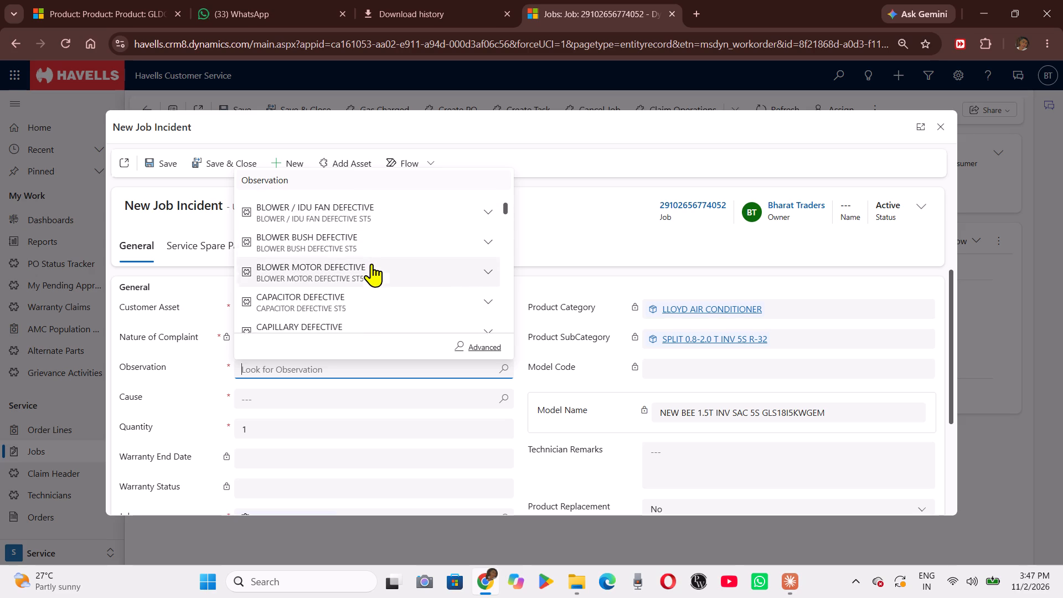
{"action": "scroll", "coordinate": [371, 264], "scroll_direction": "down", "scroll_amount": 3}
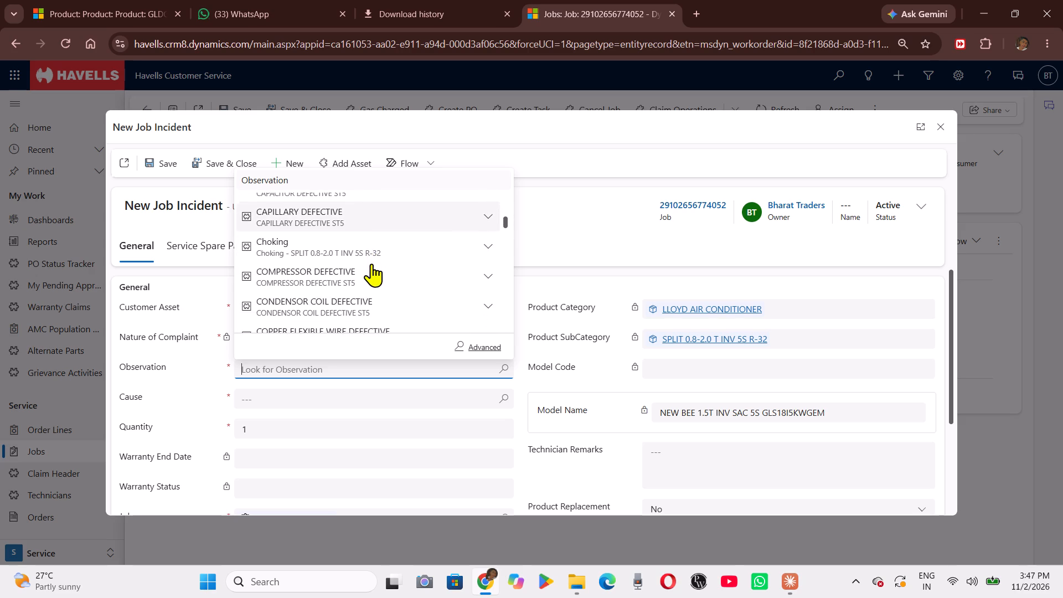
{"action": "scroll", "coordinate": [371, 264], "scroll_direction": "up", "scroll_amount": 1}
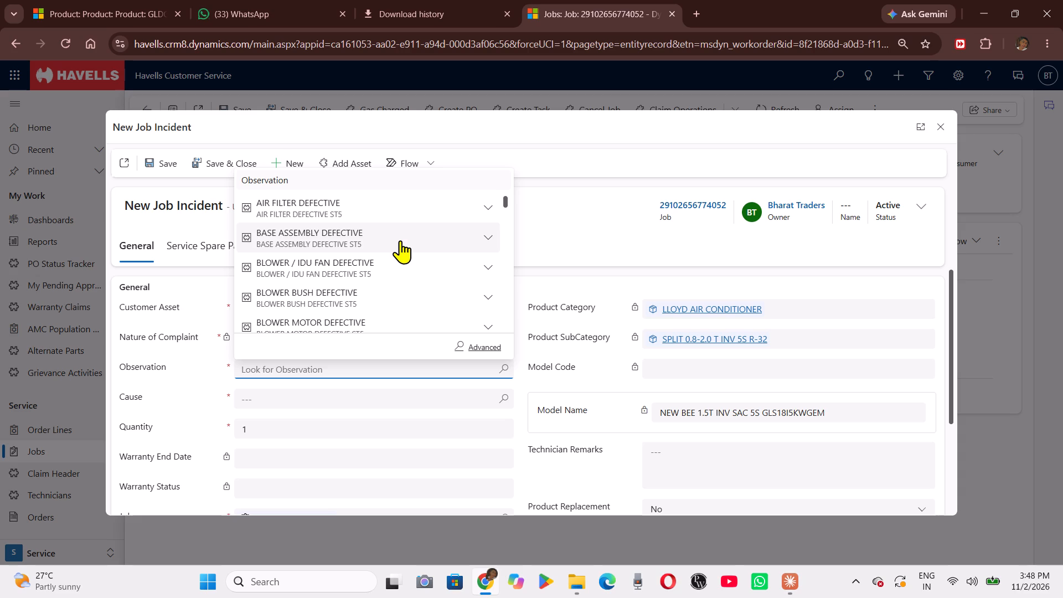
{"action": "scroll", "coordinate": [400, 240], "scroll_direction": "up", "scroll_amount": 2}
{"action": "scroll", "coordinate": [371, 265], "scroll_direction": "down", "scroll_amount": 1}
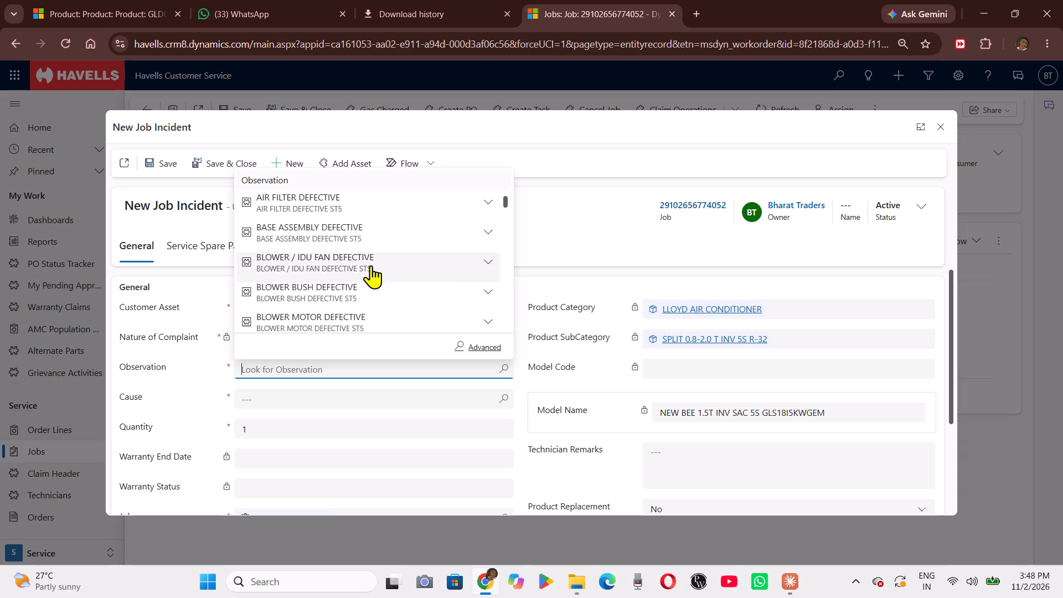
{"action": "scroll", "coordinate": [371, 265], "scroll_direction": "down", "scroll_amount": 3}
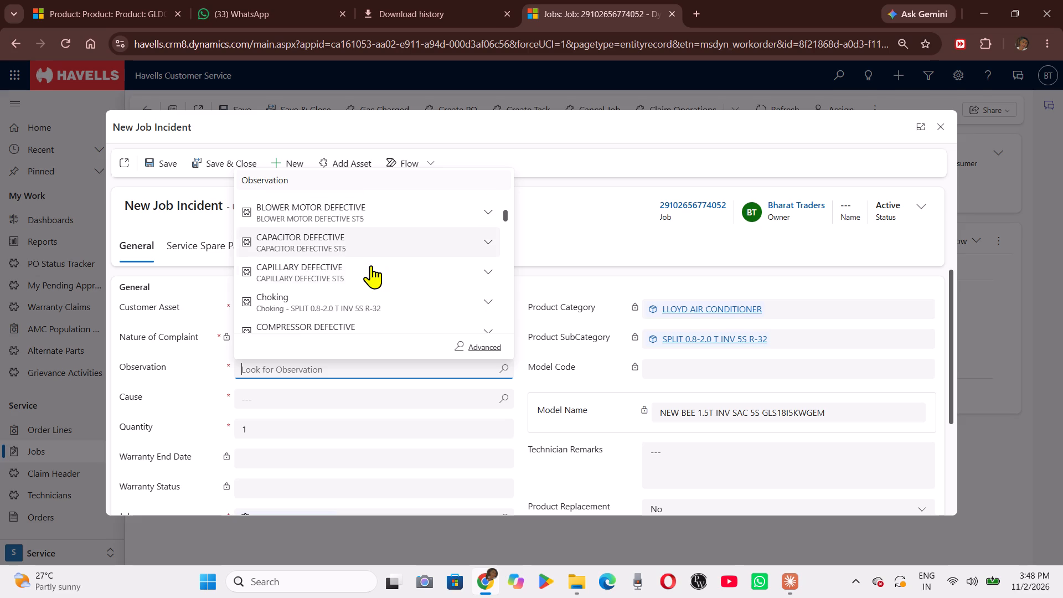
{"action": "scroll", "coordinate": [371, 265], "scroll_direction": "down", "scroll_amount": 2}
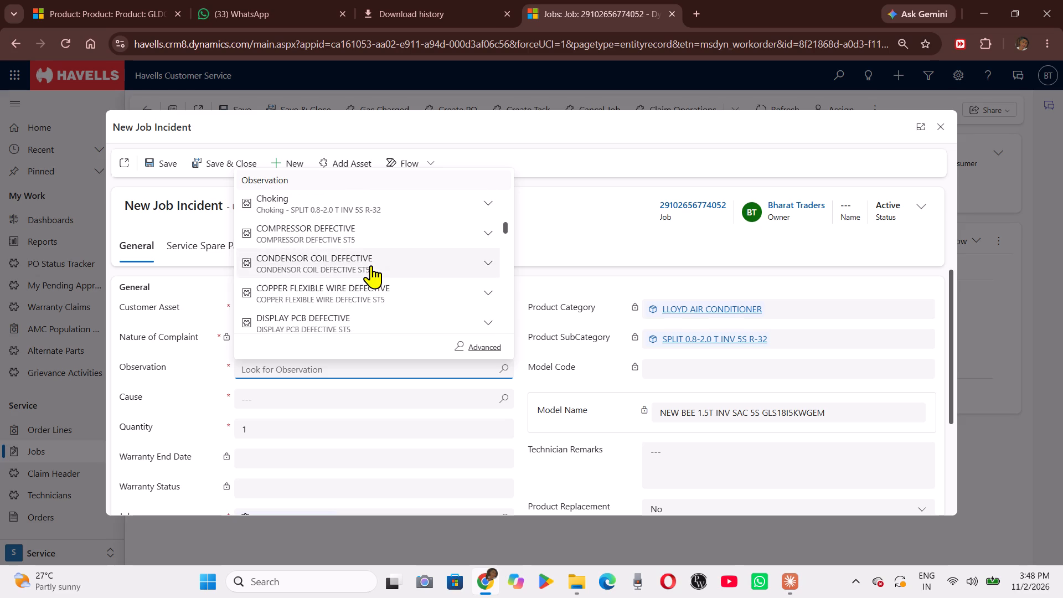
{"action": "scroll", "coordinate": [371, 265], "scroll_direction": "down", "scroll_amount": 2}
{"action": "scroll", "coordinate": [371, 265], "scroll_direction": "up", "scroll_amount": 2}
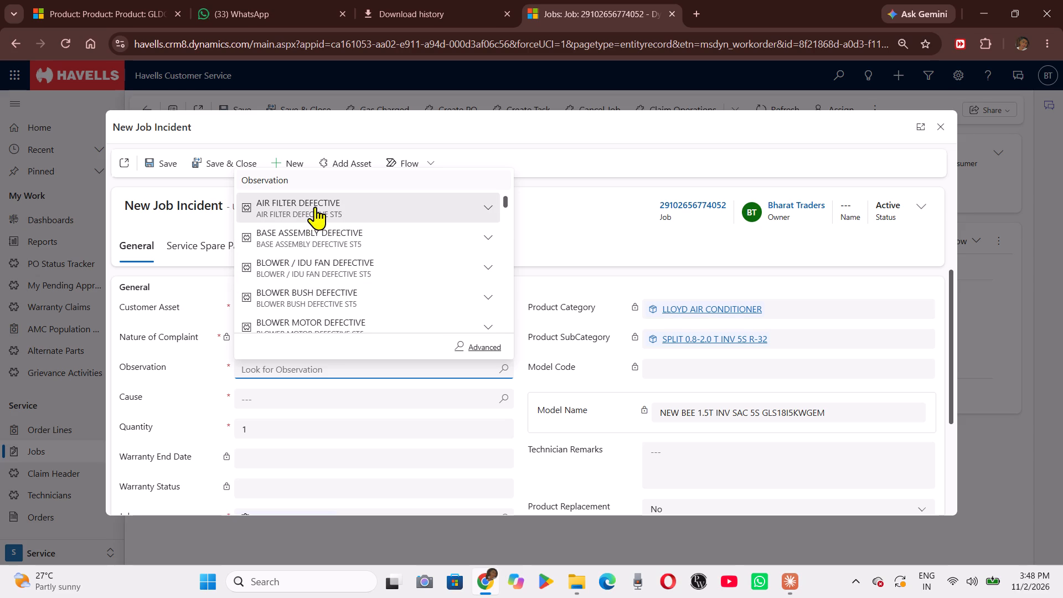
Set both the Observation and the Cause of the new incident to DRY SERVICE and save the incident.
{"action": "scroll", "coordinate": [341, 292], "scroll_direction": "down", "scroll_amount": 3}
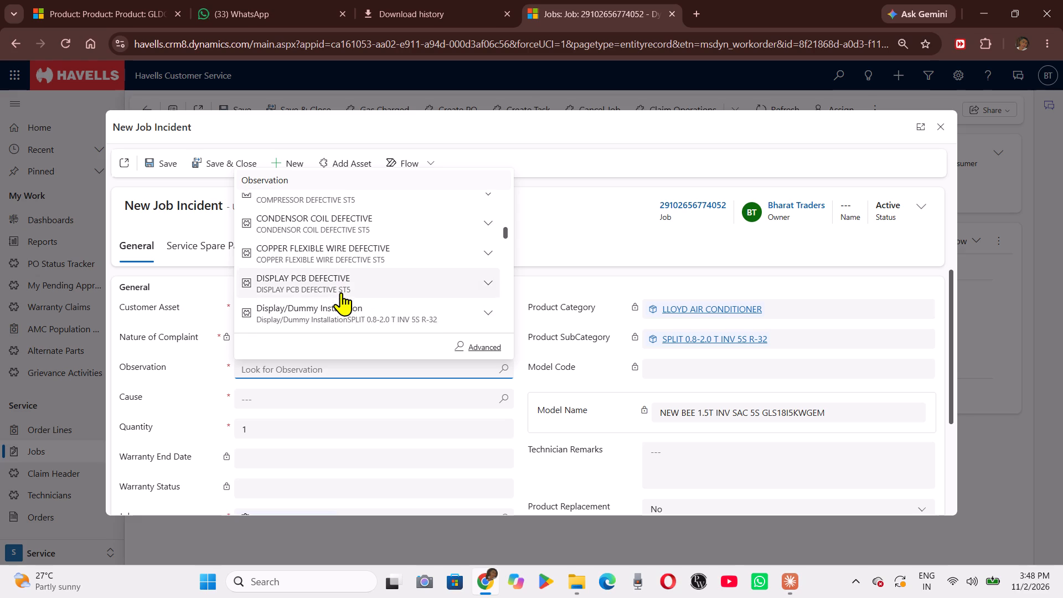
{"action": "scroll", "coordinate": [341, 292], "scroll_direction": "down", "scroll_amount": 1}
{"action": "left_click", "coordinate": [341, 292]}
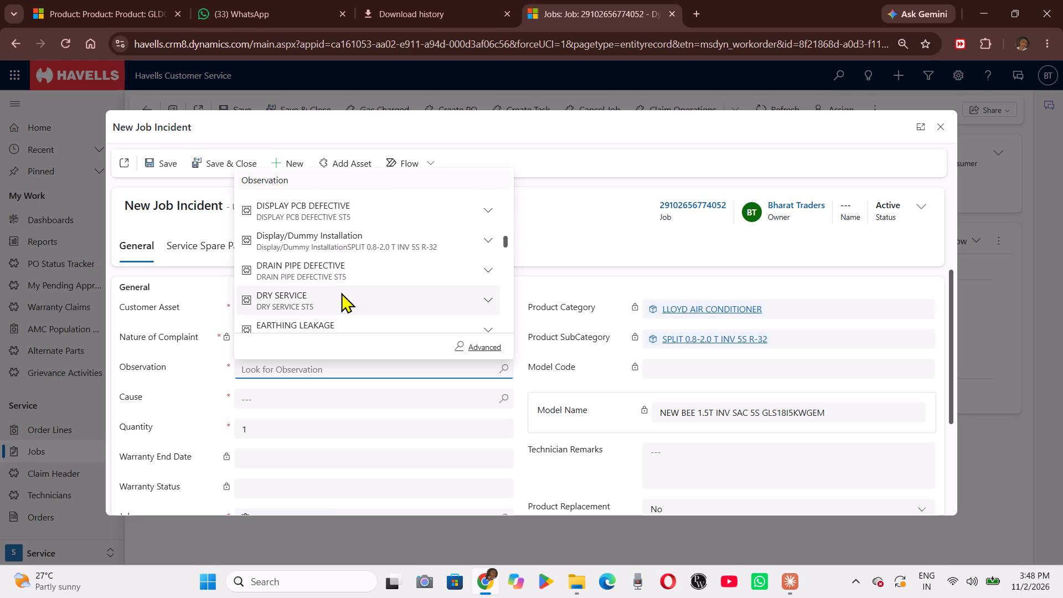
{"action": "left_click", "coordinate": [505, 404]}
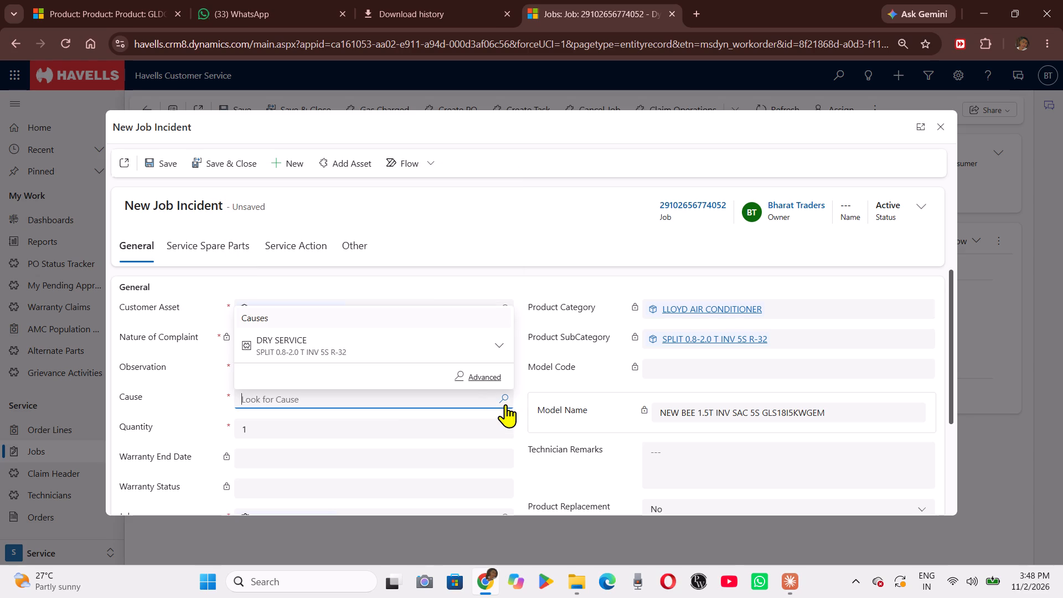
{"action": "left_click", "coordinate": [349, 337]}
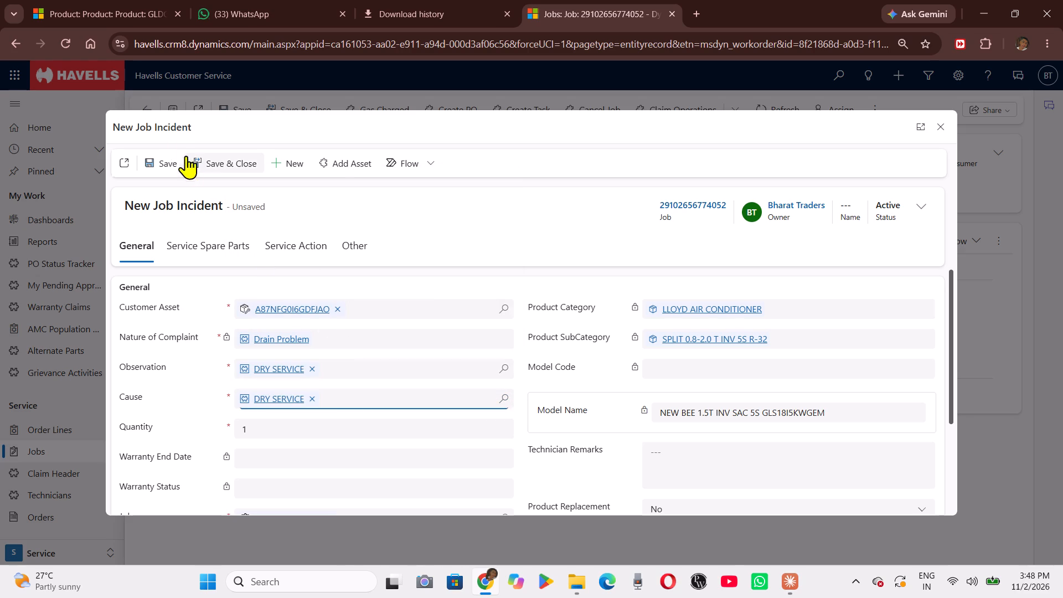
{"action": "left_click_drag", "start_coordinate": [164, 152], "coordinate": [164, 181]}
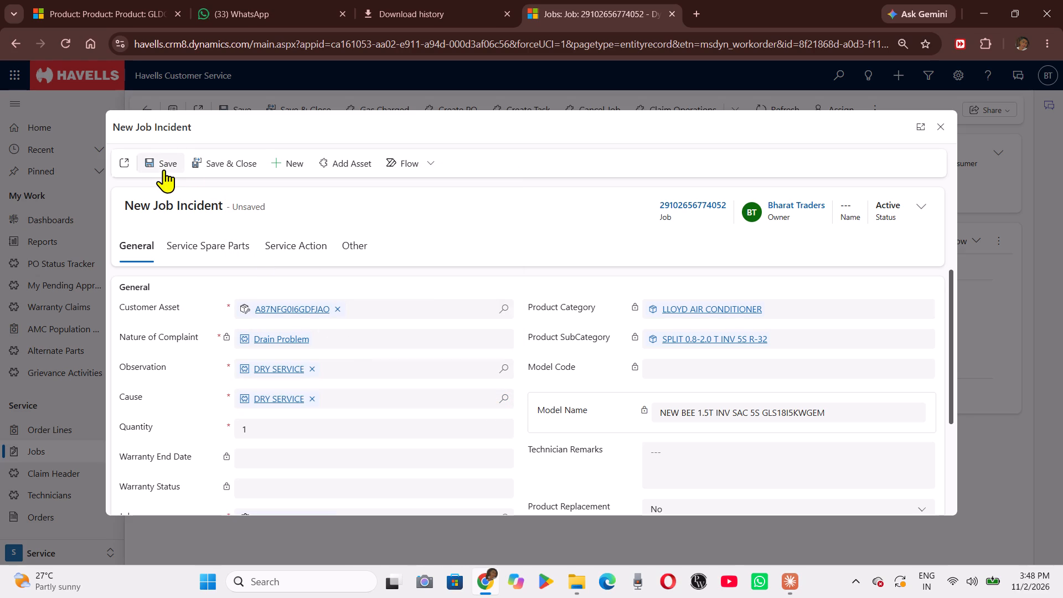
{"action": "left_click", "coordinate": [164, 169]}
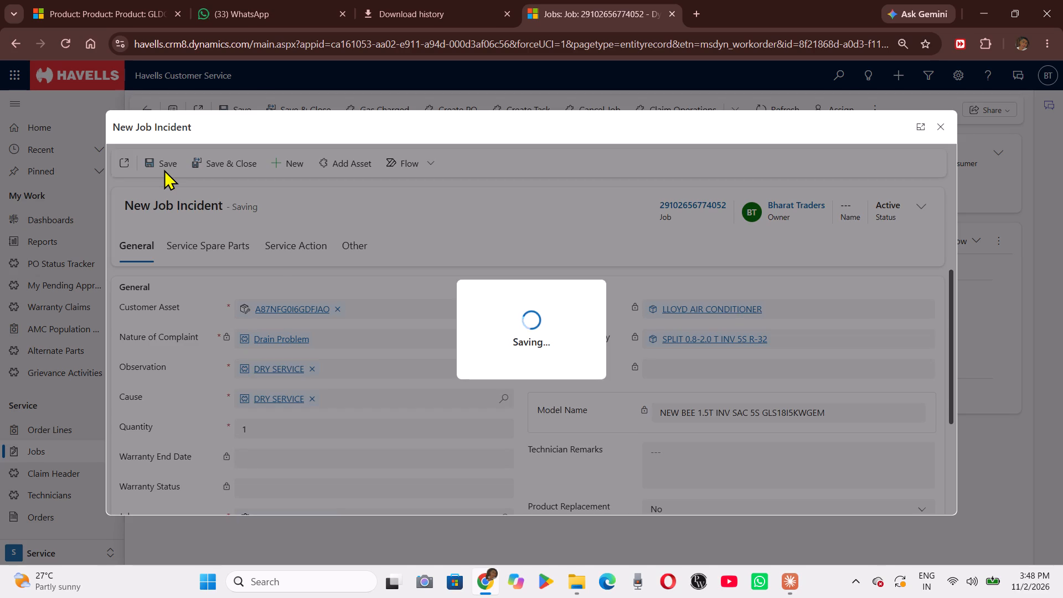
Set Mark Used to Used for the incident's Serviced service action, save it, and return to the job.
{"action": "left_click", "coordinate": [289, 256]}
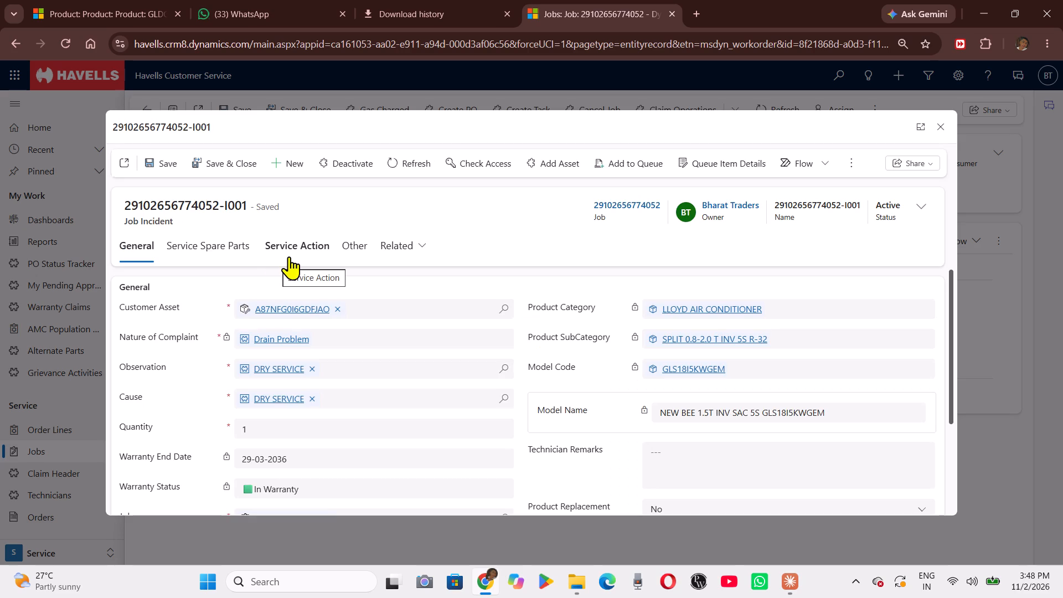
{"action": "left_click", "coordinate": [716, 291]}
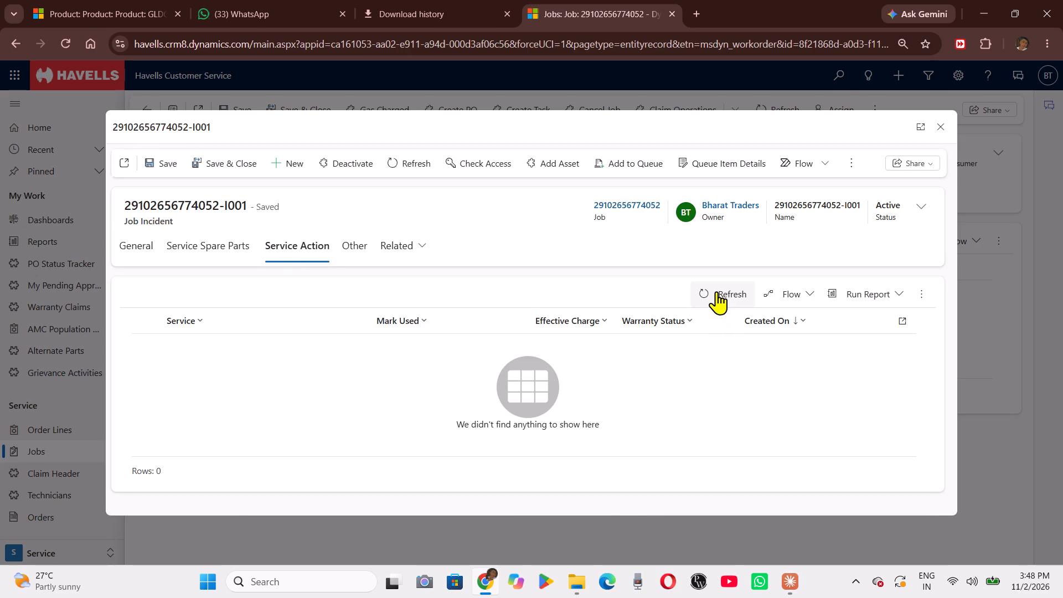
{"action": "triple_click", "coordinate": [466, 355]}
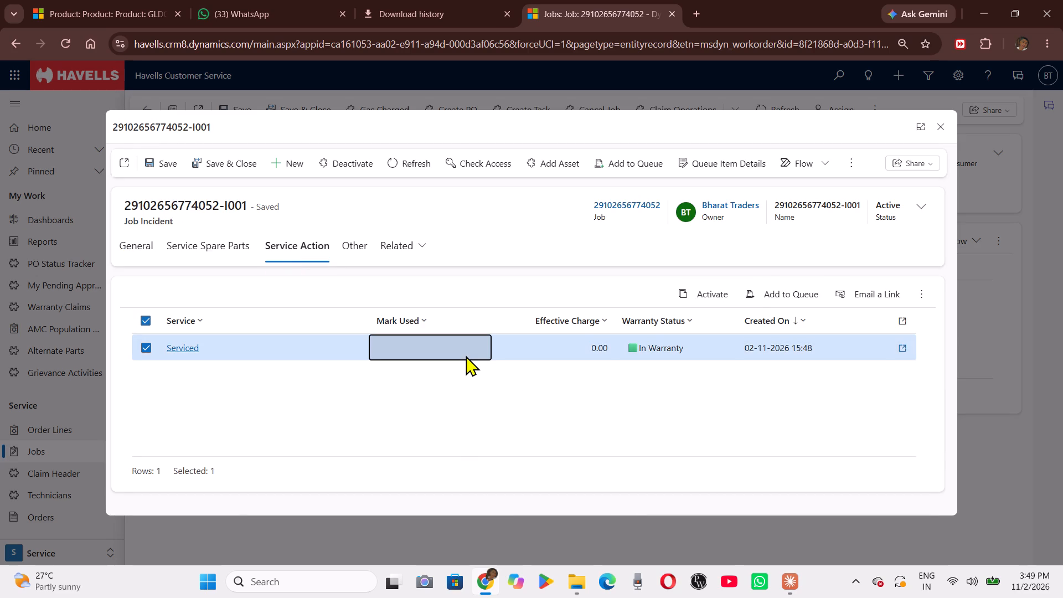
{"action": "triple_click", "coordinate": [412, 357]}
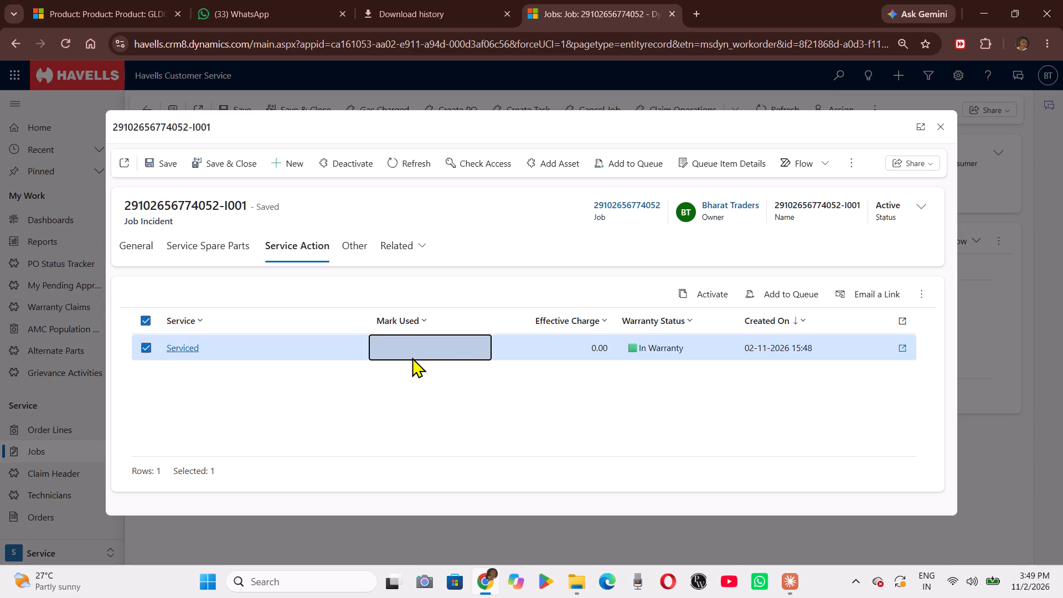
{"action": "triple_click", "coordinate": [342, 341]}
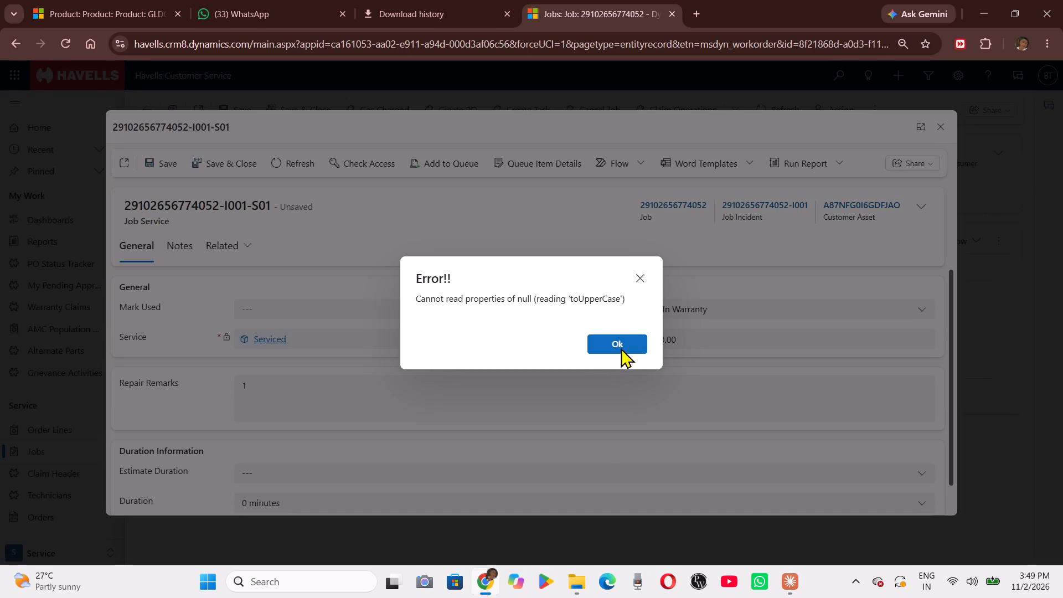
{"action": "left_click", "coordinate": [621, 348]}
{"action": "left_click", "coordinate": [461, 313]}
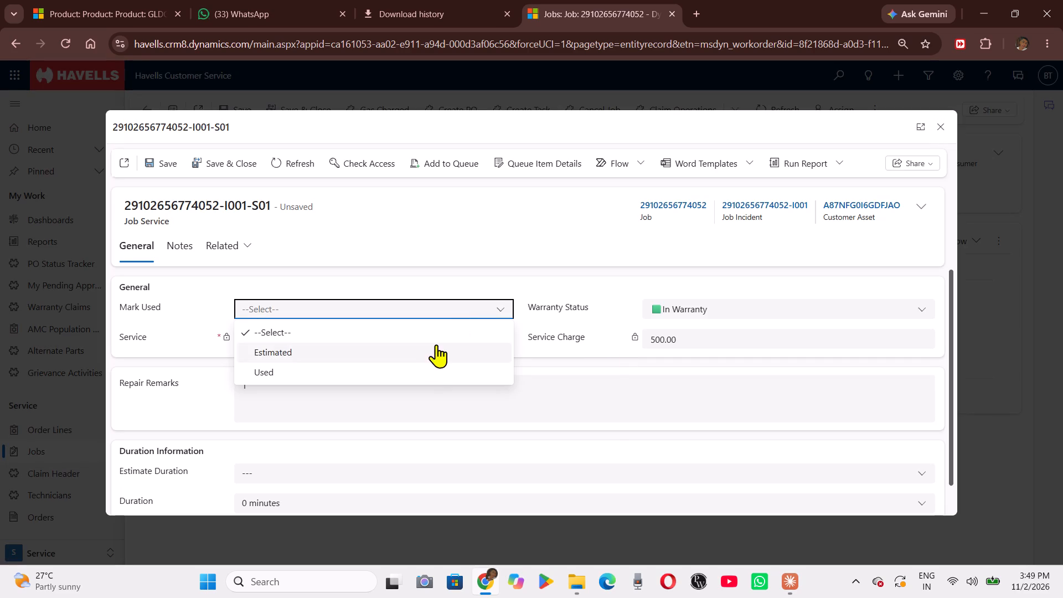
{"action": "left_click", "coordinate": [421, 369]}
{"action": "left_click", "coordinate": [239, 161]}
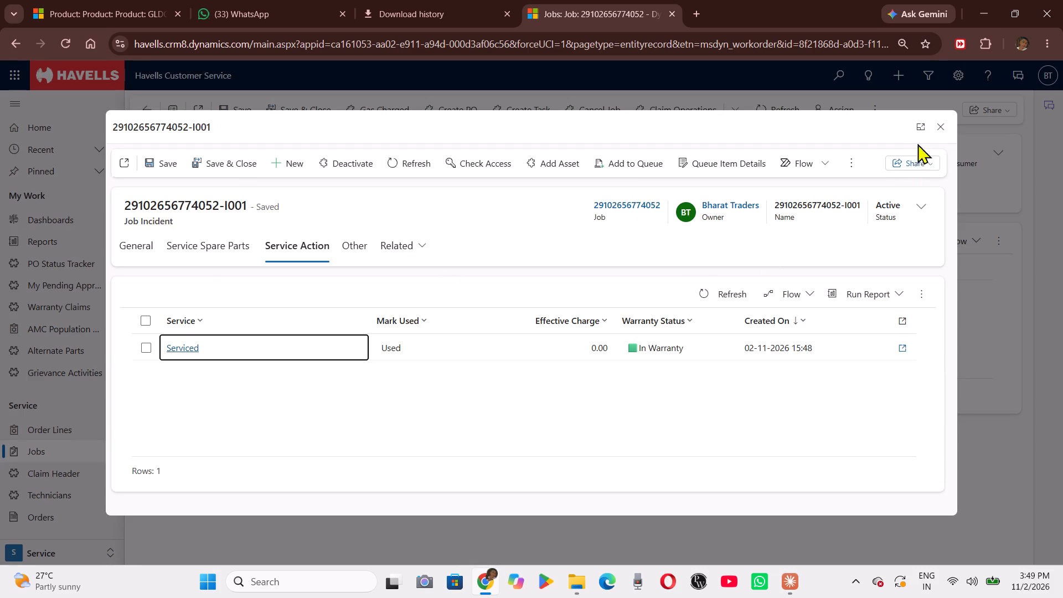
{"action": "left_click", "coordinate": [942, 121]}
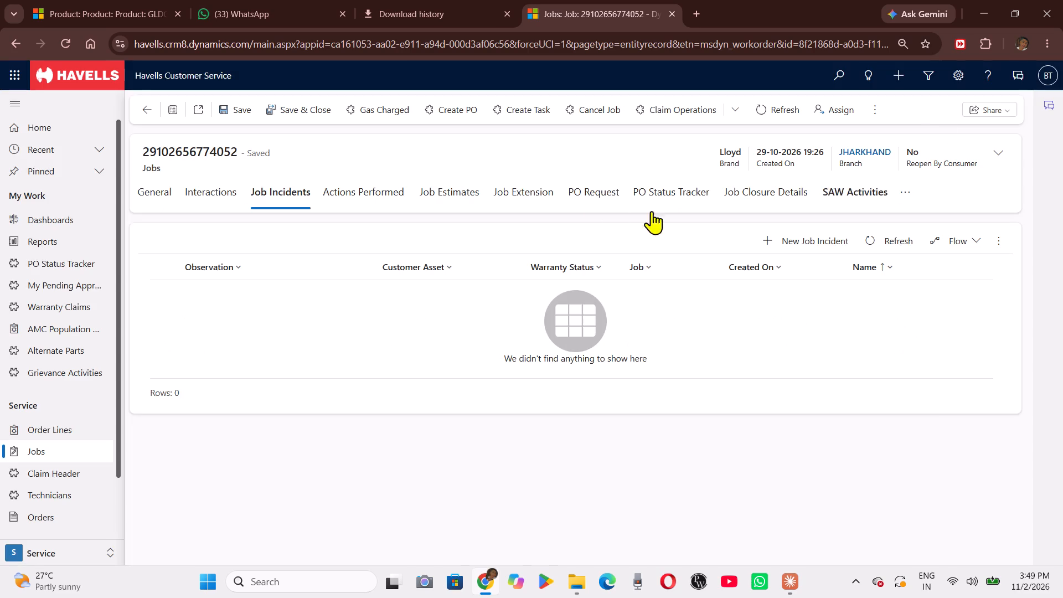
{"action": "left_click", "coordinate": [602, 336]}
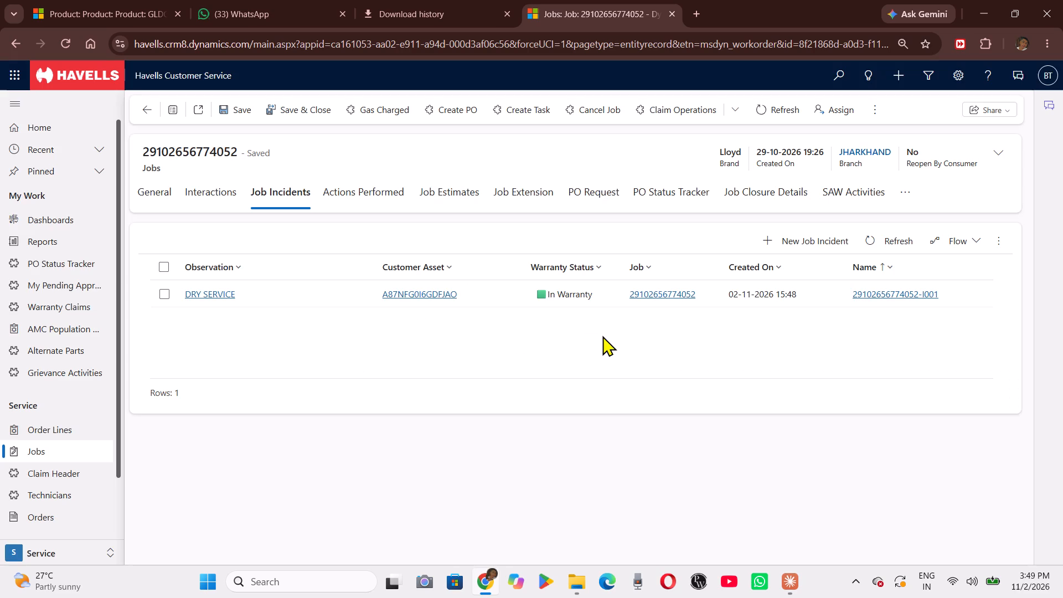
Check the attachments of the customer asset linked as the job's Product Serial No., and return to the job.
{"action": "left_click", "coordinate": [150, 195]}
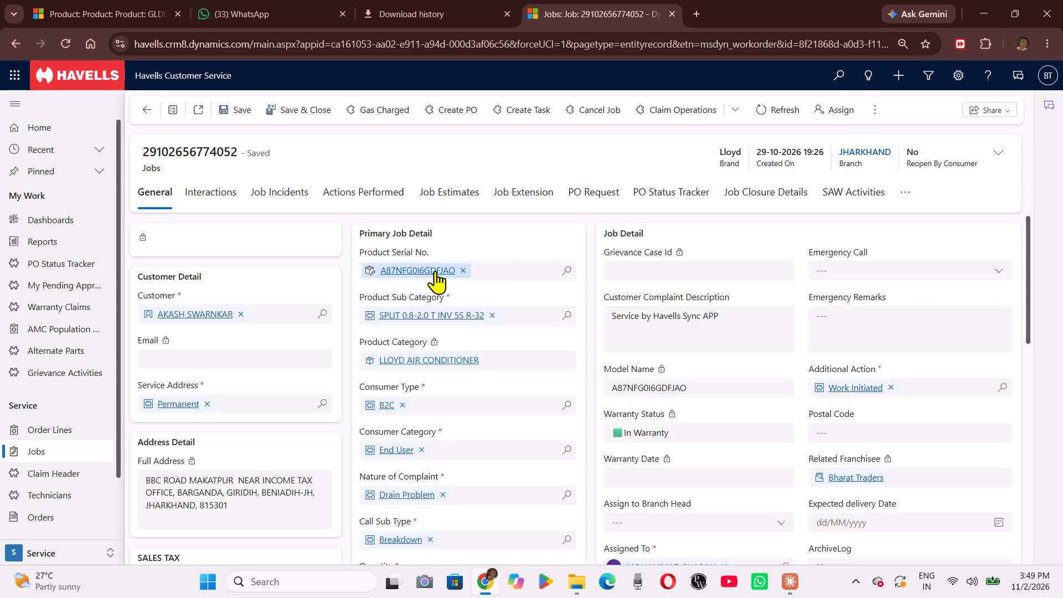
{"action": "left_click", "coordinate": [435, 271]}
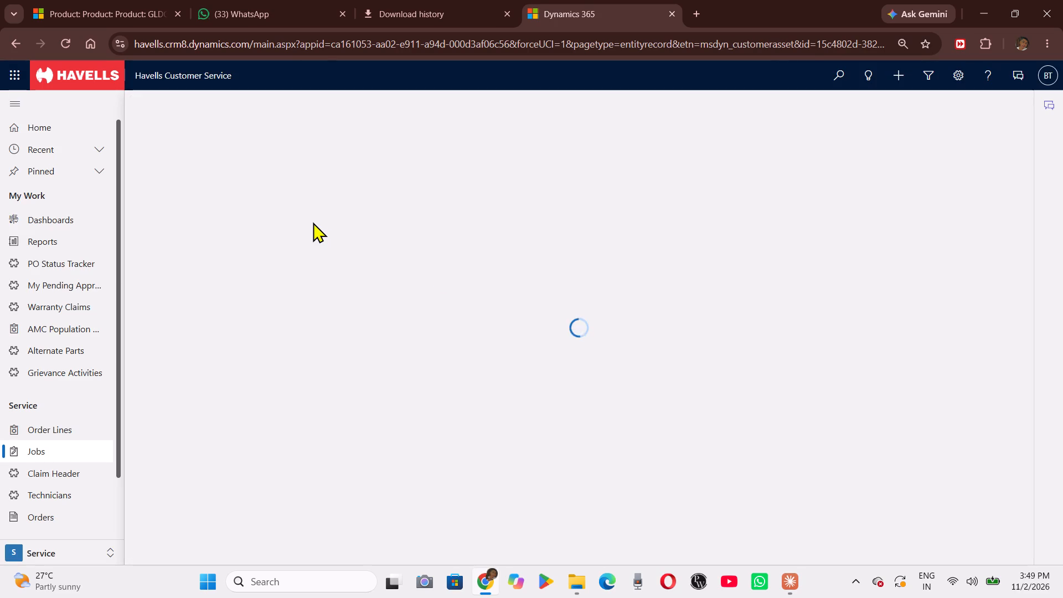
{"action": "left_click", "coordinate": [241, 204]}
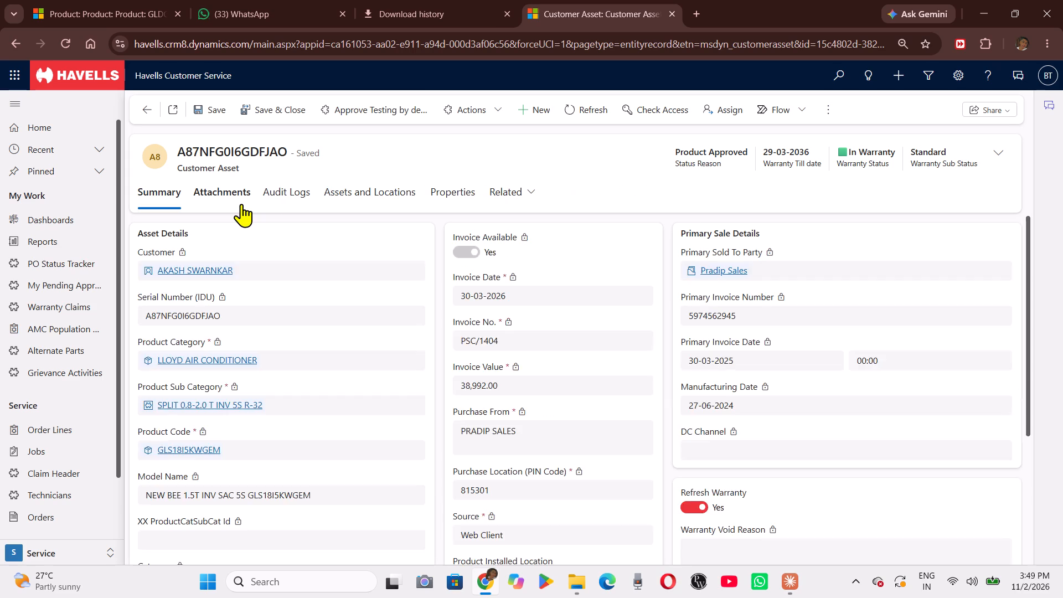
{"action": "left_click", "coordinate": [140, 101]}
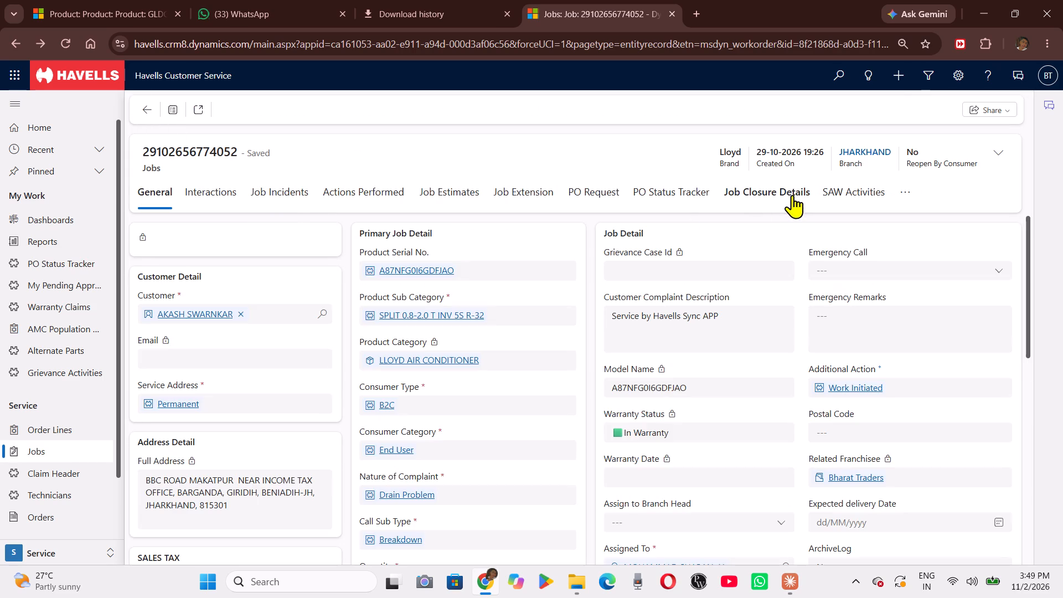
{"action": "left_click", "coordinate": [788, 188]}
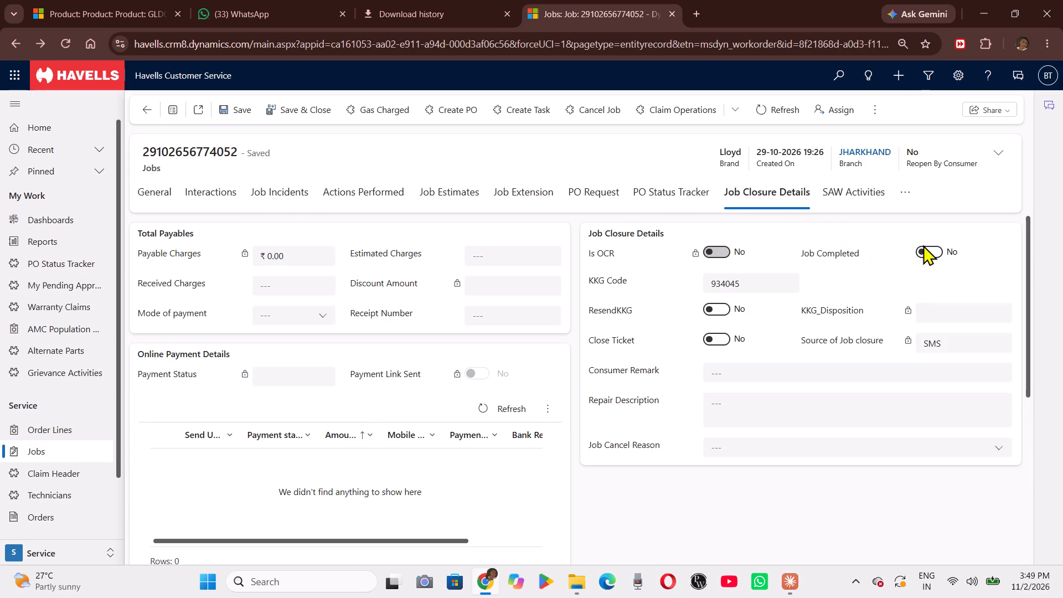
{"action": "left_click", "coordinate": [943, 246]}
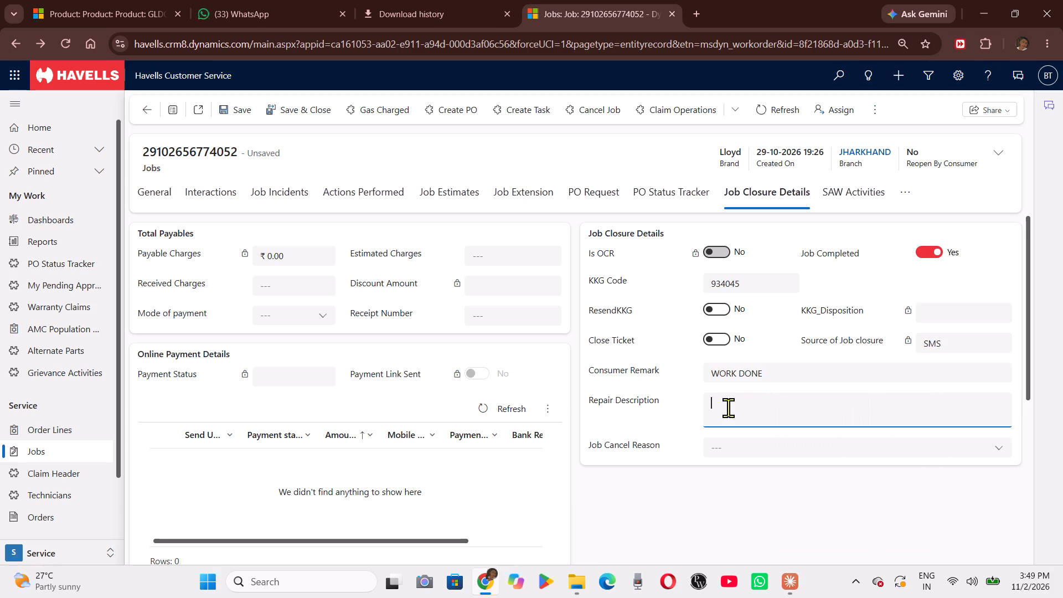
{"action": "key", "text": "ctrl+v"}
{"action": "left_click", "coordinate": [236, 106]}
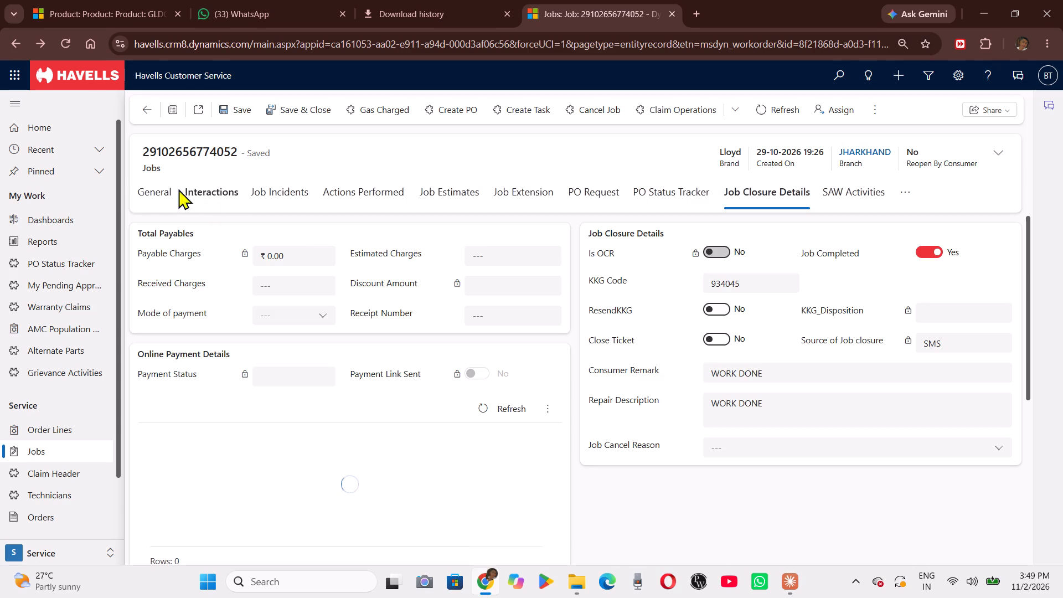
Review the saved job's general details and return to the Active Jobs list.
{"action": "left_click", "coordinate": [163, 193]}
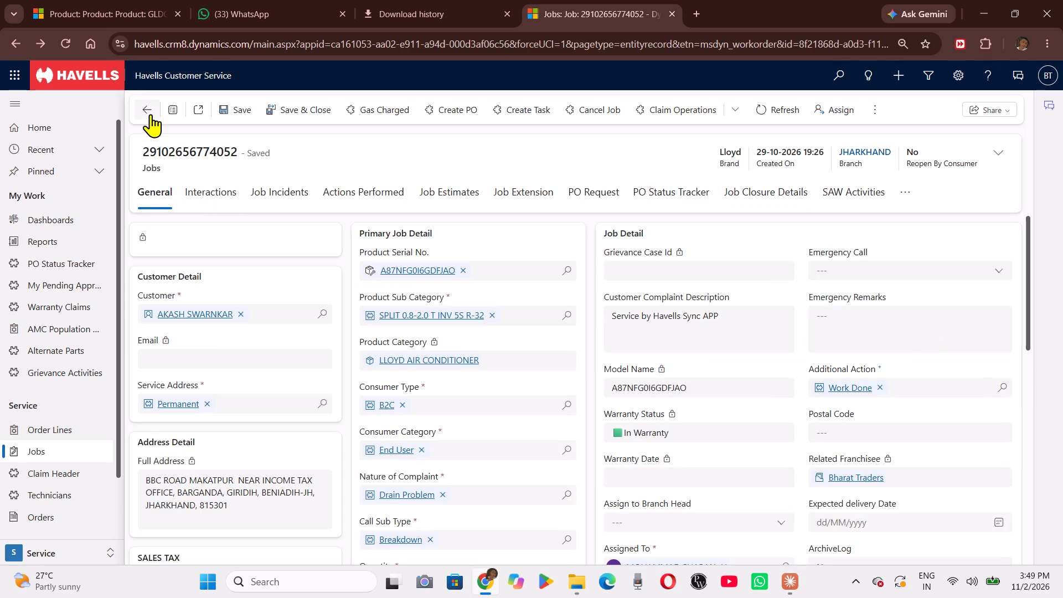
{"action": "left_click", "coordinate": [151, 114]}
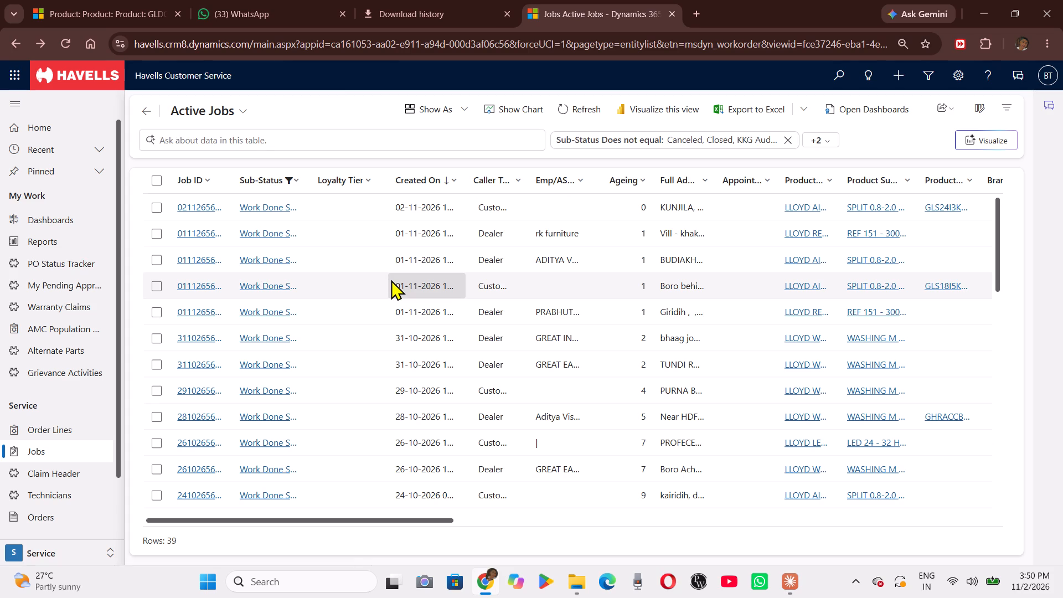
Look across the Active Jobs columns and open the newest Work Done SMS job, the PMS call created on 02-11-2026.
{"action": "scroll", "coordinate": [391, 280], "scroll_direction": "up", "scroll_amount": 2}
{"action": "scroll", "coordinate": [465, 297], "scroll_direction": "left", "scroll_amount": 2}
{"action": "scroll", "coordinate": [465, 297], "scroll_direction": "right", "scroll_amount": 1}
{"action": "scroll", "coordinate": [608, 315], "scroll_direction": "up", "scroll_amount": 1}
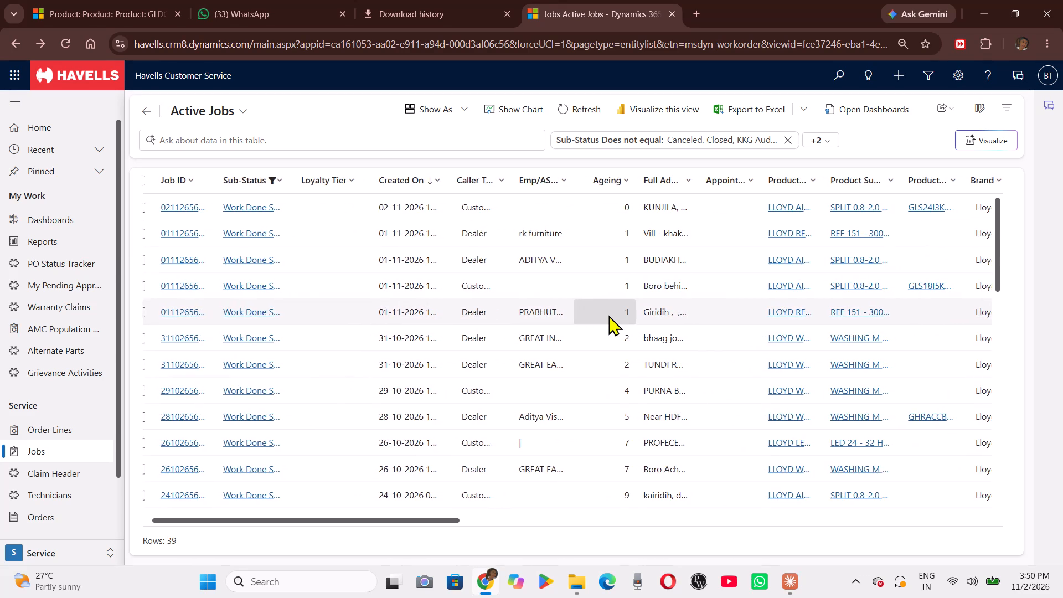
{"action": "scroll", "coordinate": [608, 315], "scroll_direction": "up", "scroll_amount": 1}
{"action": "scroll", "coordinate": [608, 315], "scroll_direction": "right", "scroll_amount": 2}
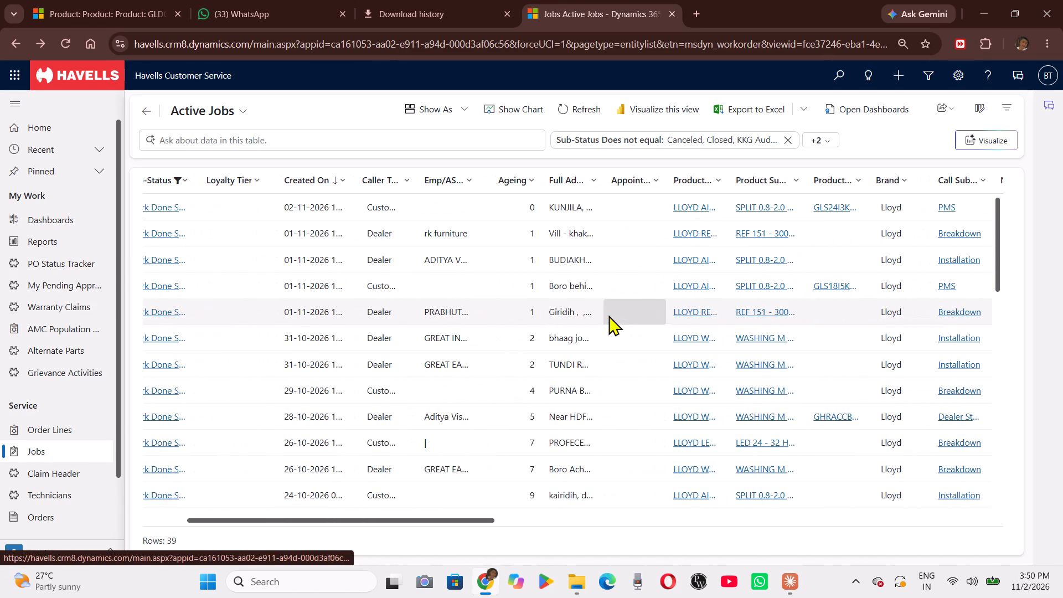
{"action": "triple_click", "coordinate": [502, 200]}
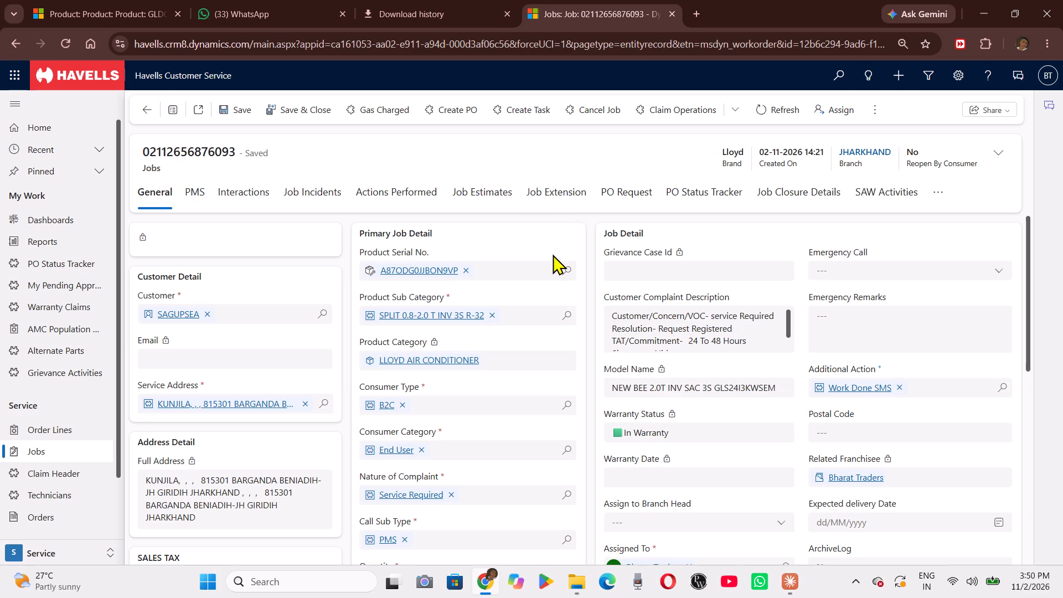
Open the customer asset linked as this PMS job's Product Serial No.
{"action": "left_click", "coordinate": [411, 265]}
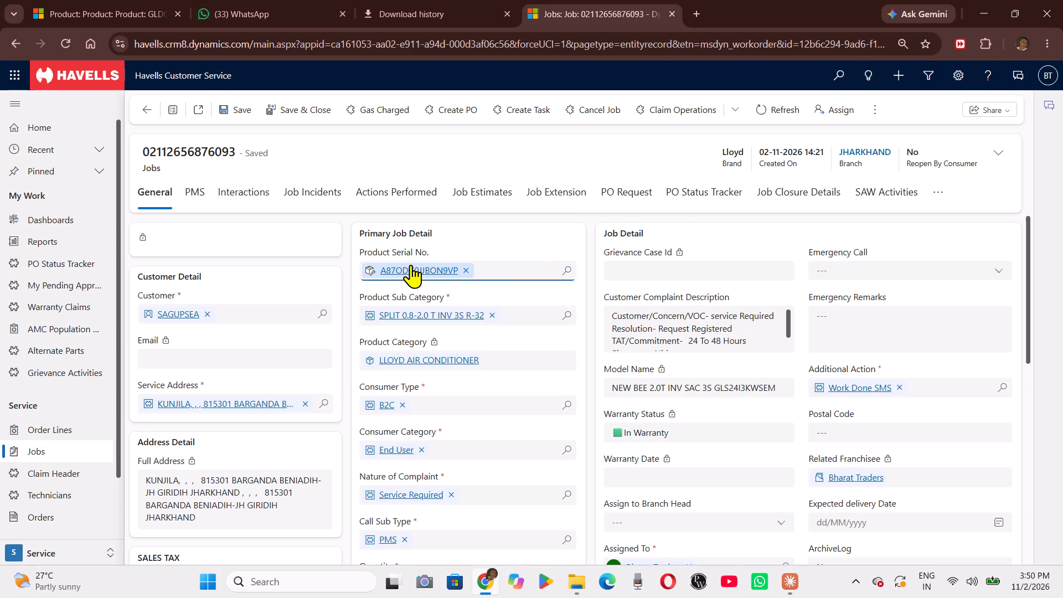
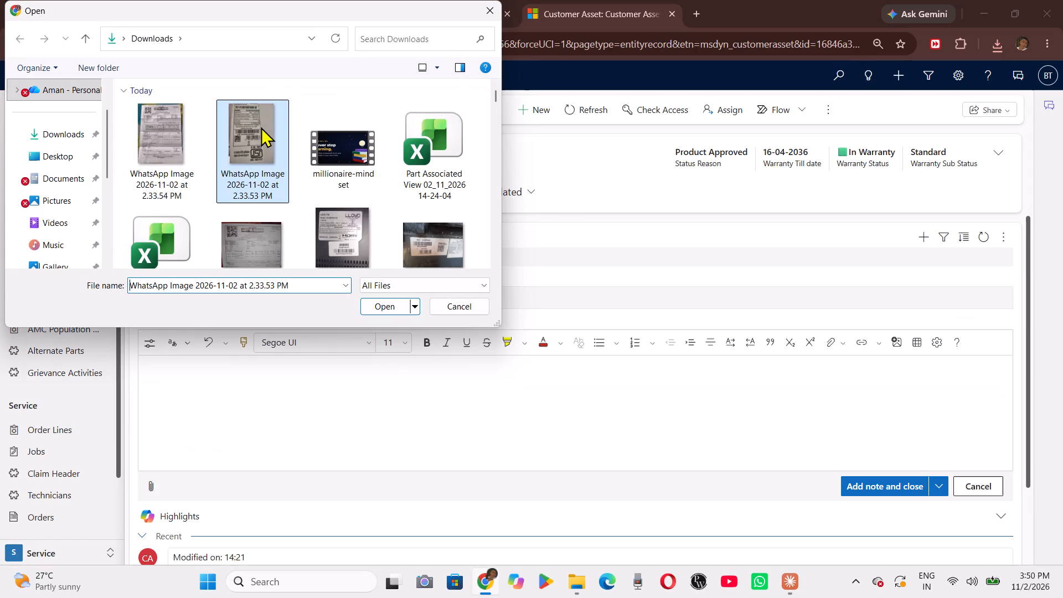
Attach the image WhatsApp Image 2026-11-02 at 2.33.53 PM to the asset's timeline note, title it SERIAL NUMBER, and add the note.
{"action": "left_click", "coordinate": [378, 312]}
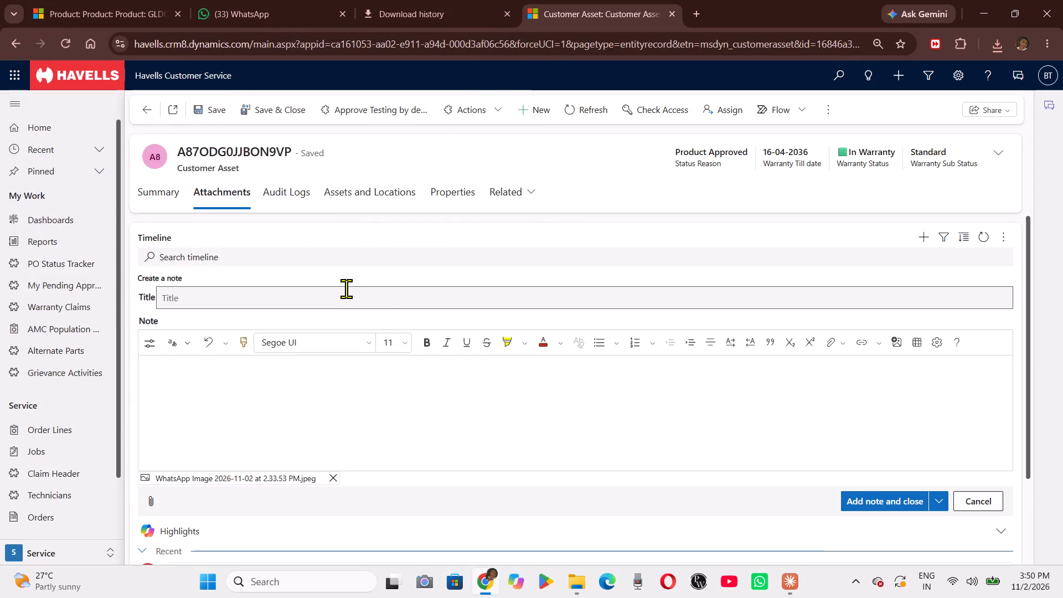
{"action": "left_click", "coordinate": [346, 288]}
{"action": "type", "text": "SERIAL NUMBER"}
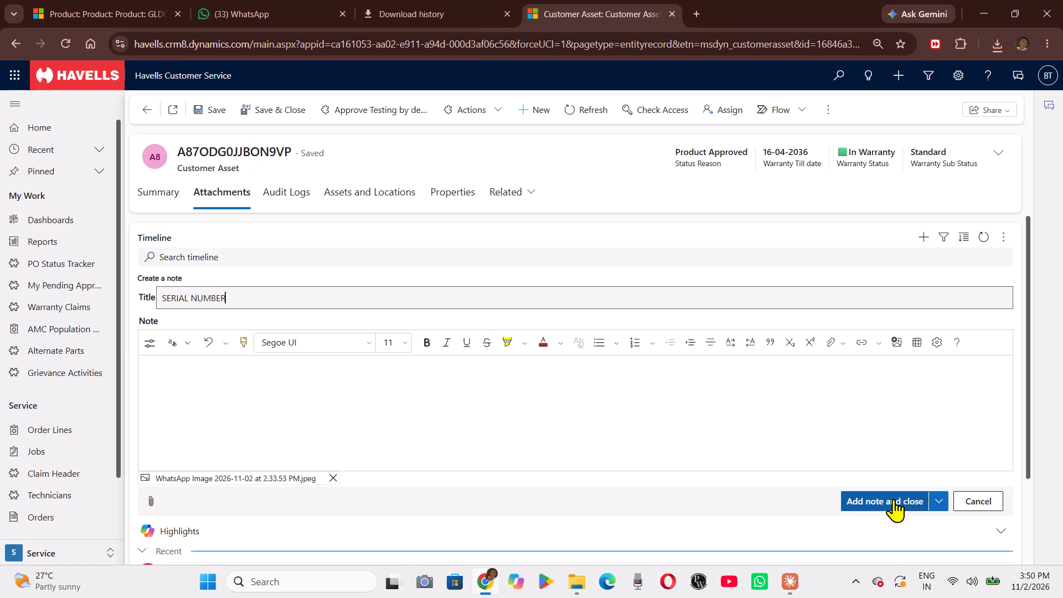
{"action": "left_click", "coordinate": [894, 499]}
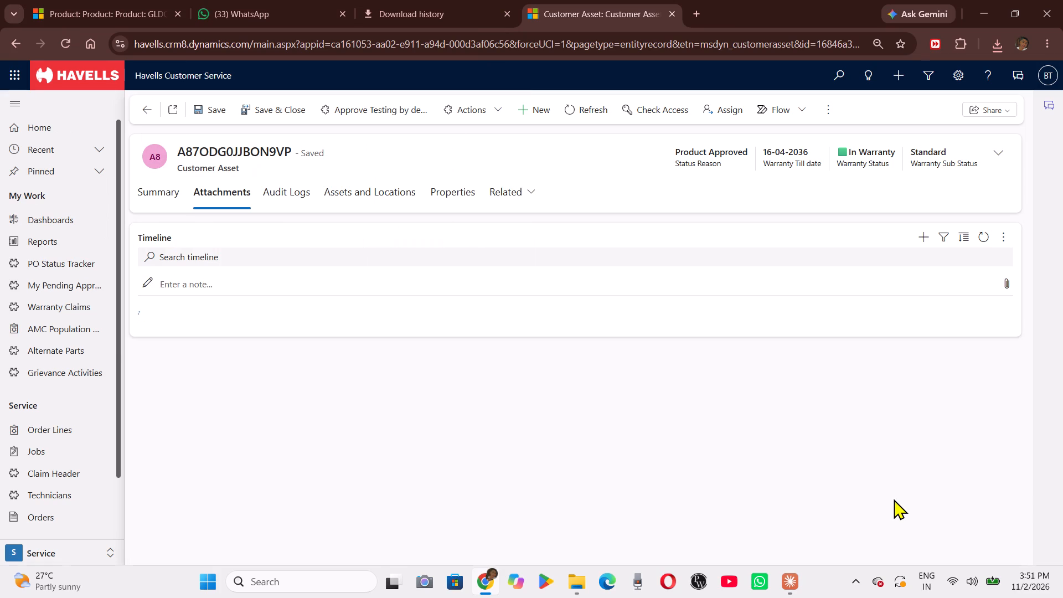
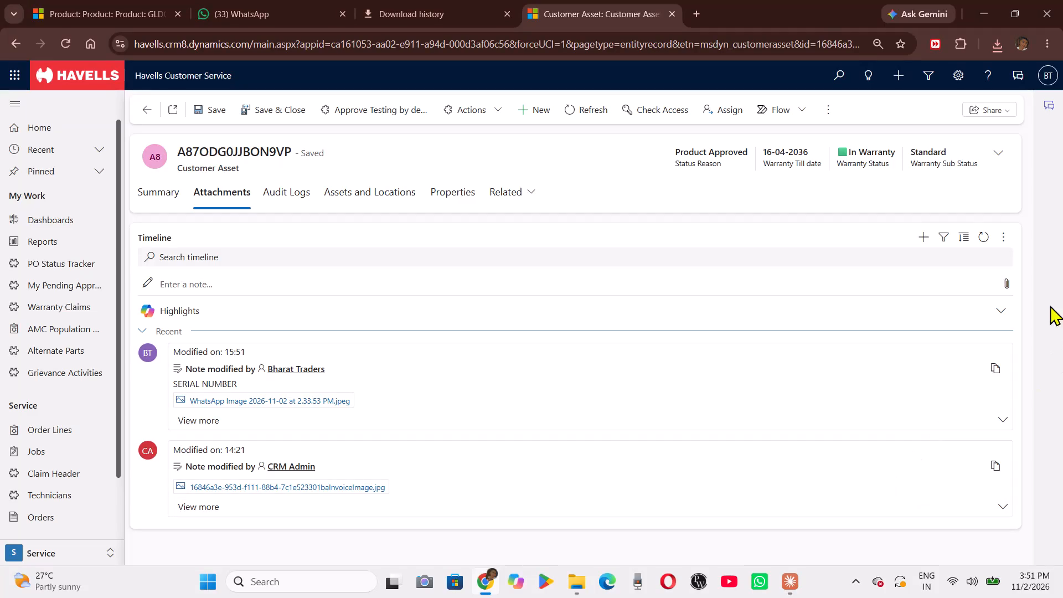
Add a timeline note titled INVOICE with WhatsApp Image 2026-11-02 at 2.33.54 PM attached, and save and close the customer asset.
{"action": "left_click", "coordinate": [1009, 283]}
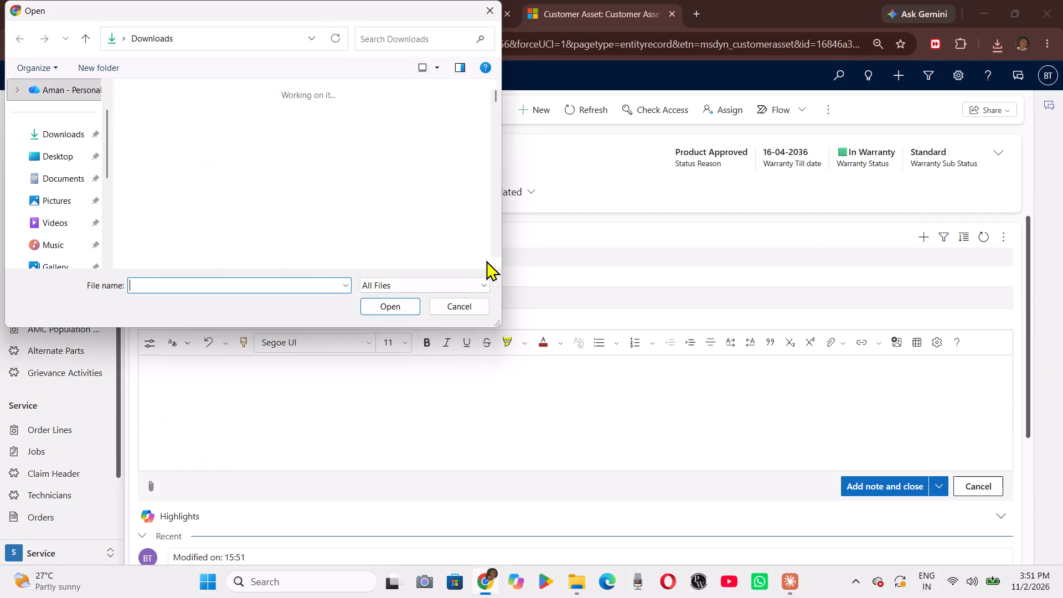
{"action": "left_click", "coordinate": [182, 145]}
{"action": "left_click", "coordinate": [386, 299]}
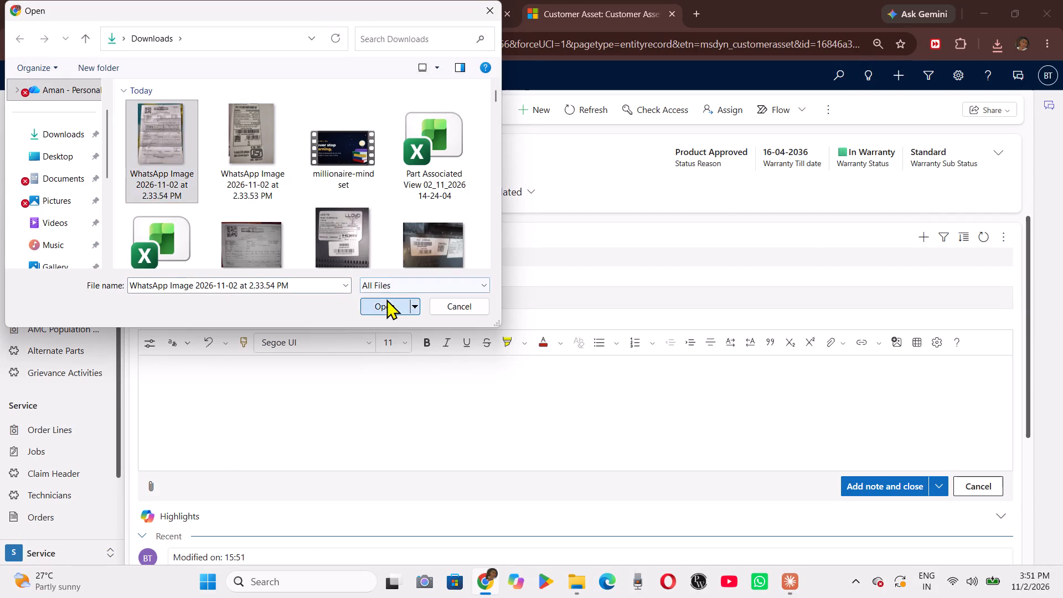
{"action": "left_click", "coordinate": [413, 298]}
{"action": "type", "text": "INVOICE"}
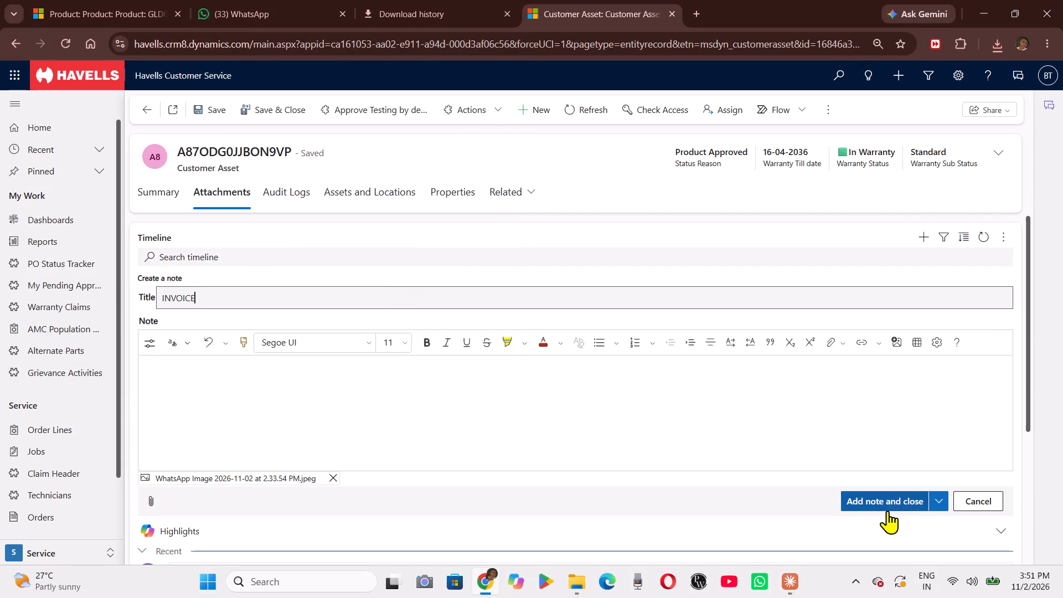
{"action": "left_click", "coordinate": [887, 511]}
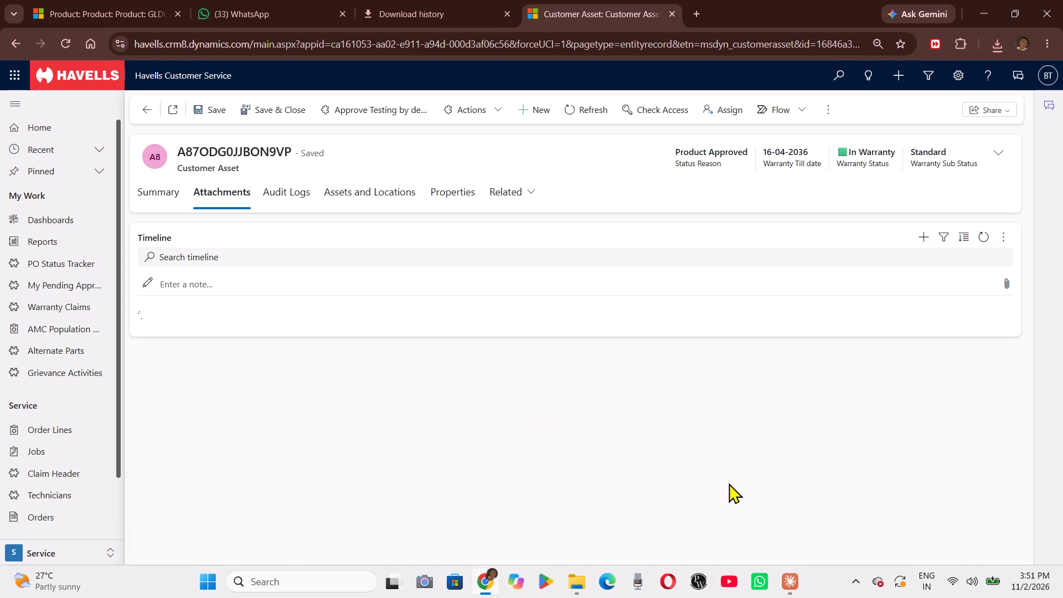
{"action": "left_click", "coordinate": [271, 118]}
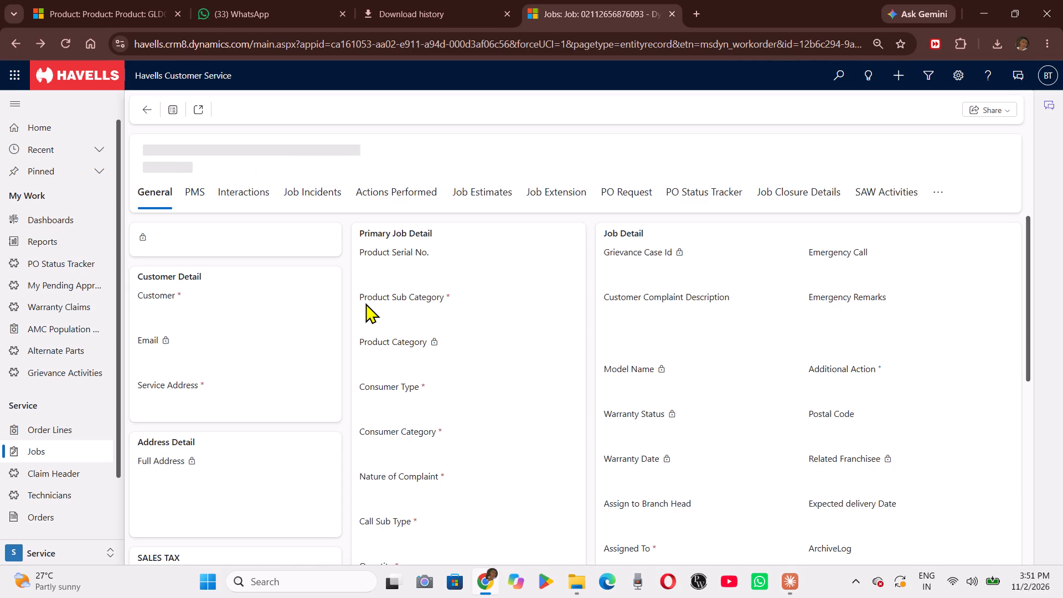
{"action": "scroll", "coordinate": [580, 395], "scroll_direction": "down", "scroll_amount": 1}
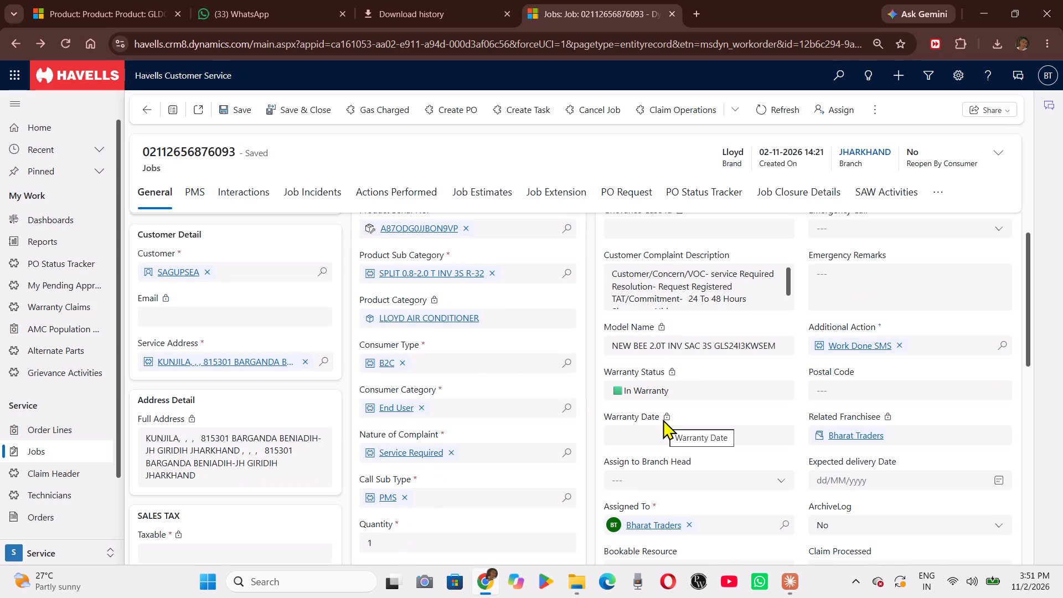
{"action": "scroll", "coordinate": [663, 419], "scroll_direction": "up", "scroll_amount": 1}
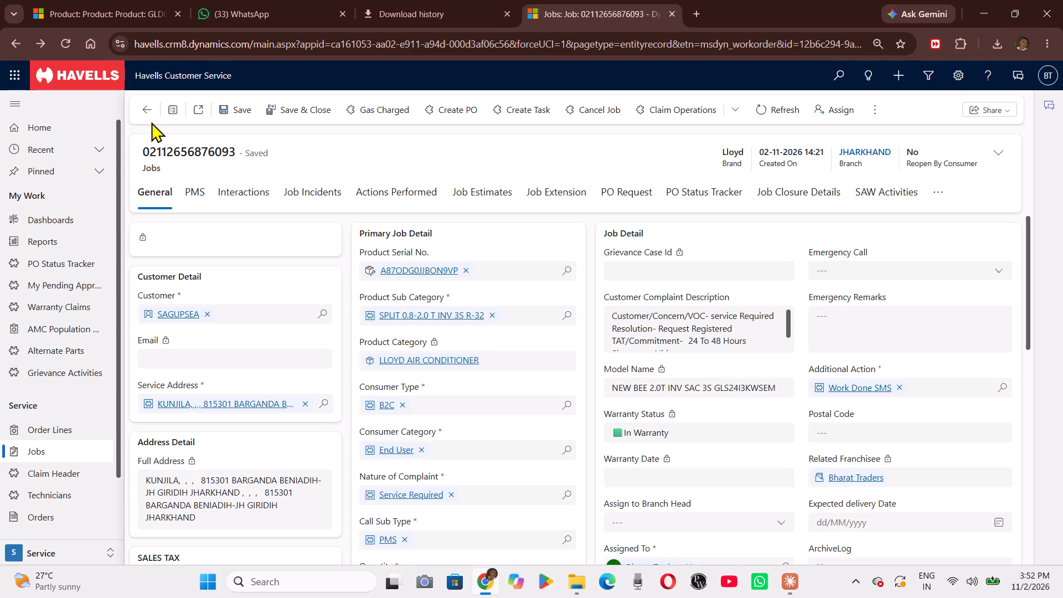
{"action": "left_click", "coordinate": [461, 267]}
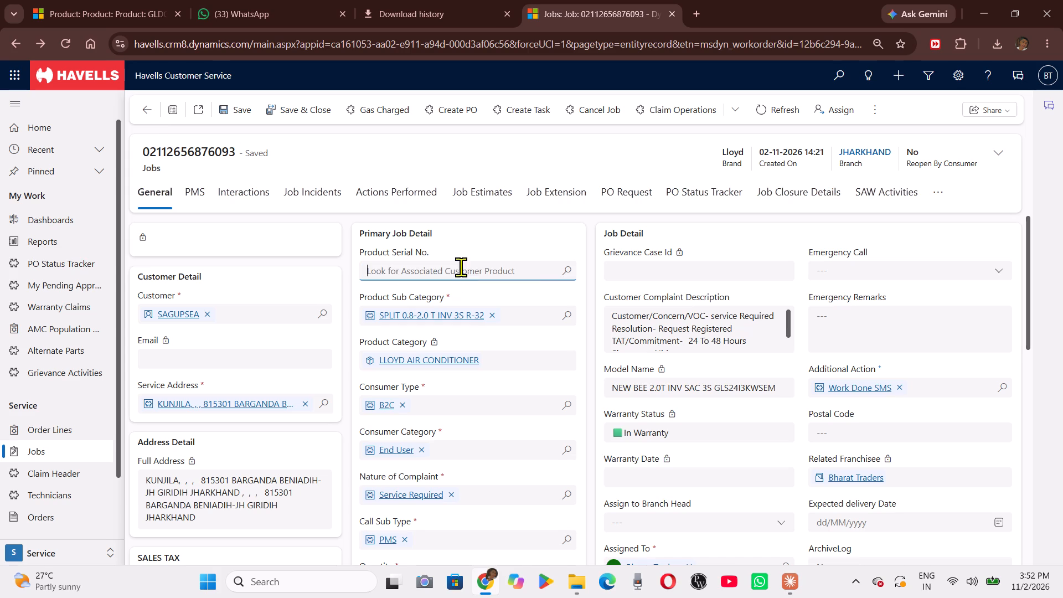
{"action": "left_click_drag", "start_coordinate": [577, 277], "coordinate": [569, 274]}
{"action": "left_click", "coordinate": [569, 274]}
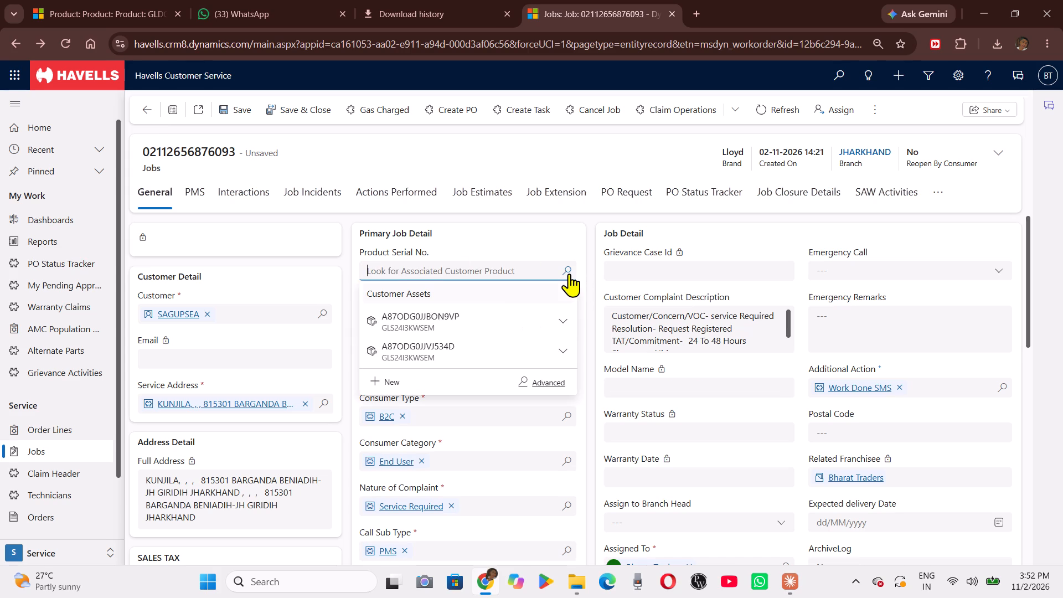
{"action": "left_click", "coordinate": [492, 311]}
{"action": "left_click", "coordinate": [228, 118]}
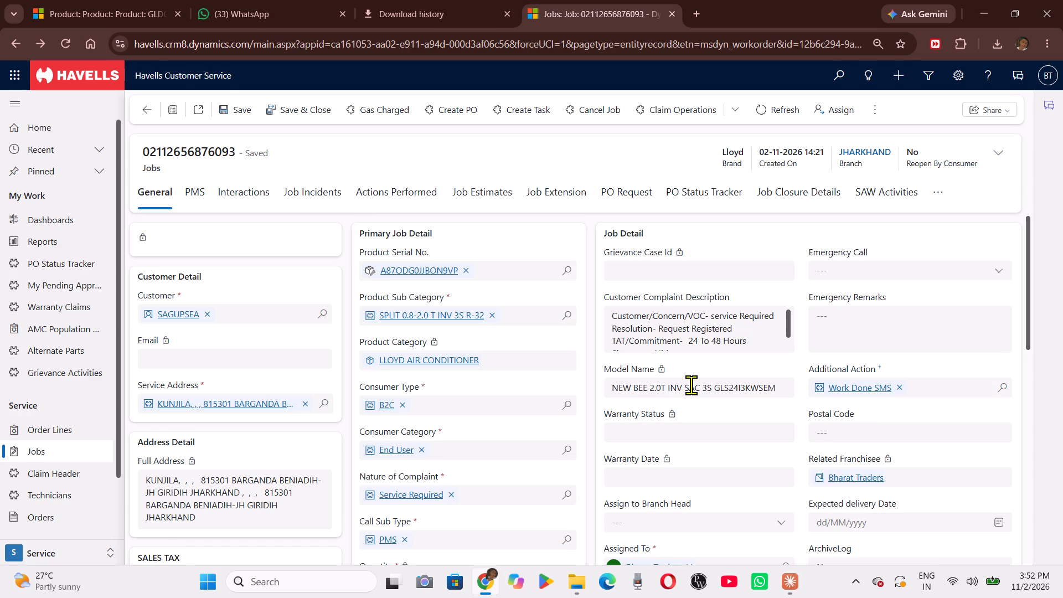
Change the job's Assigned To from Bharat Traders to the fourth listed franchise technician and save.
{"action": "scroll", "coordinate": [691, 385], "scroll_direction": "down", "scroll_amount": 1}
{"action": "left_click", "coordinate": [786, 499]}
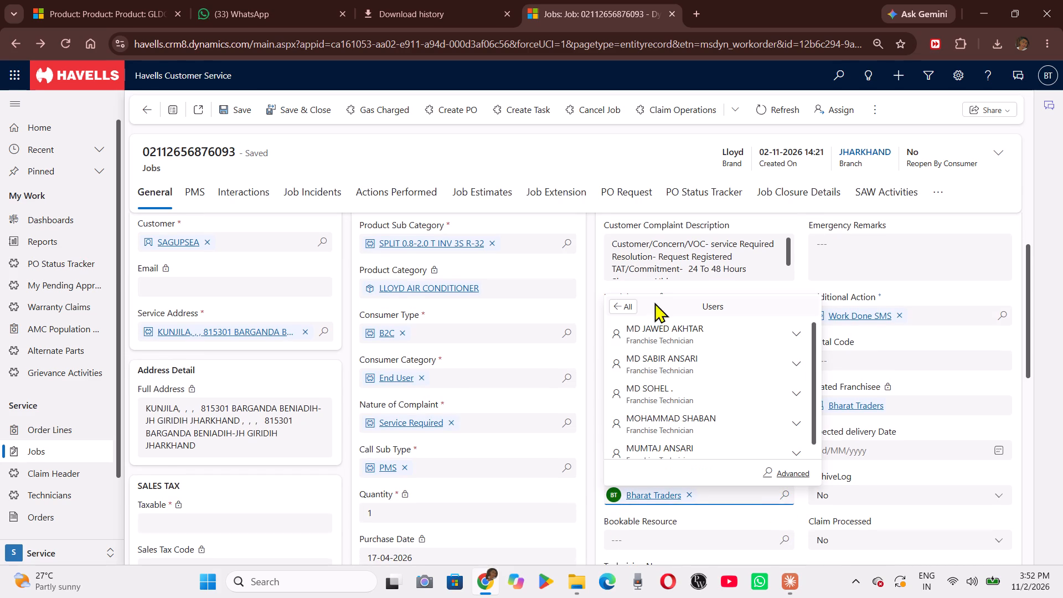
{"action": "left_click", "coordinate": [704, 416]}
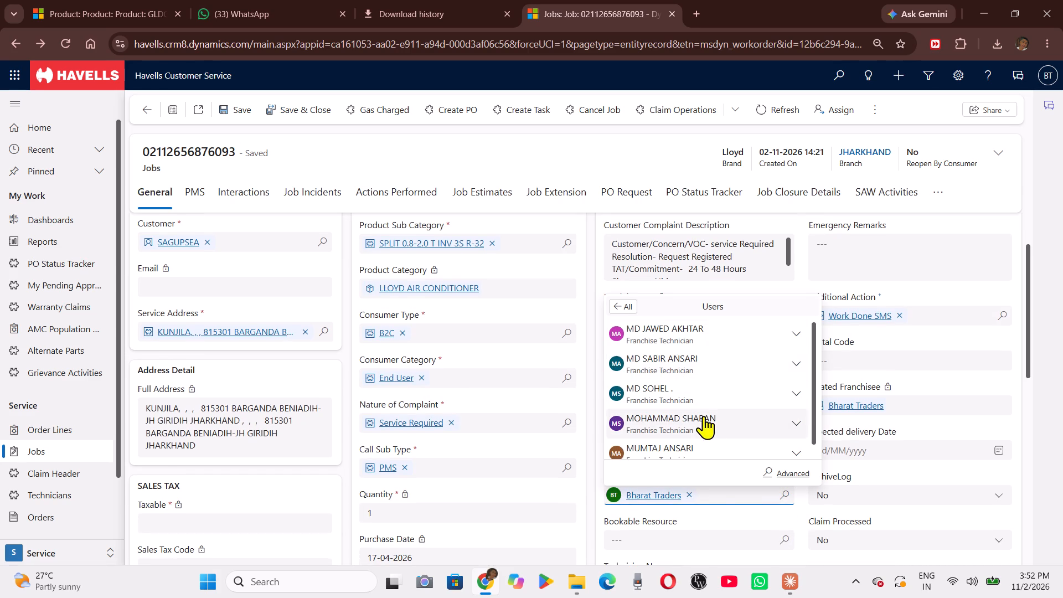
{"action": "left_click", "coordinate": [231, 105]}
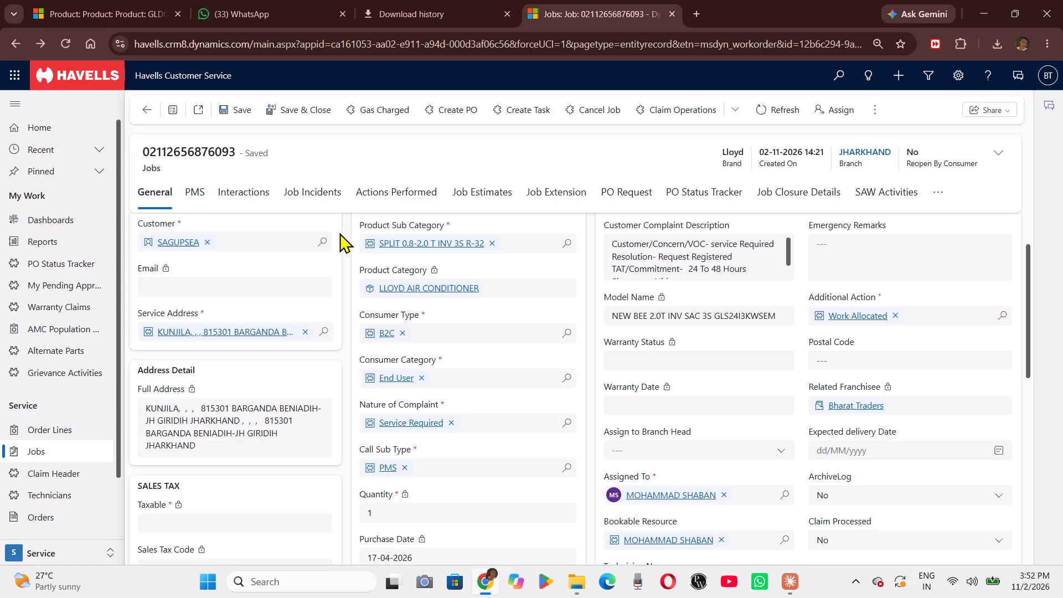
Create a new job incident with DRY SERVICE as both Observation and Cause, and save it.
{"action": "scroll", "coordinate": [339, 233], "scroll_direction": "up", "scroll_amount": 1}
{"action": "left_click", "coordinate": [293, 198]}
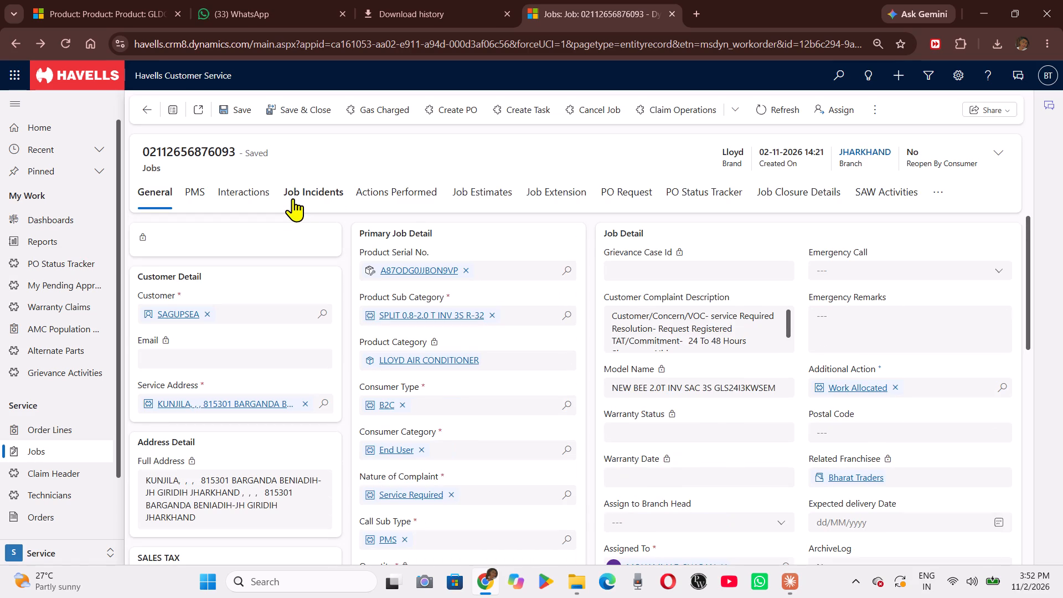
{"action": "left_click", "coordinate": [778, 232]}
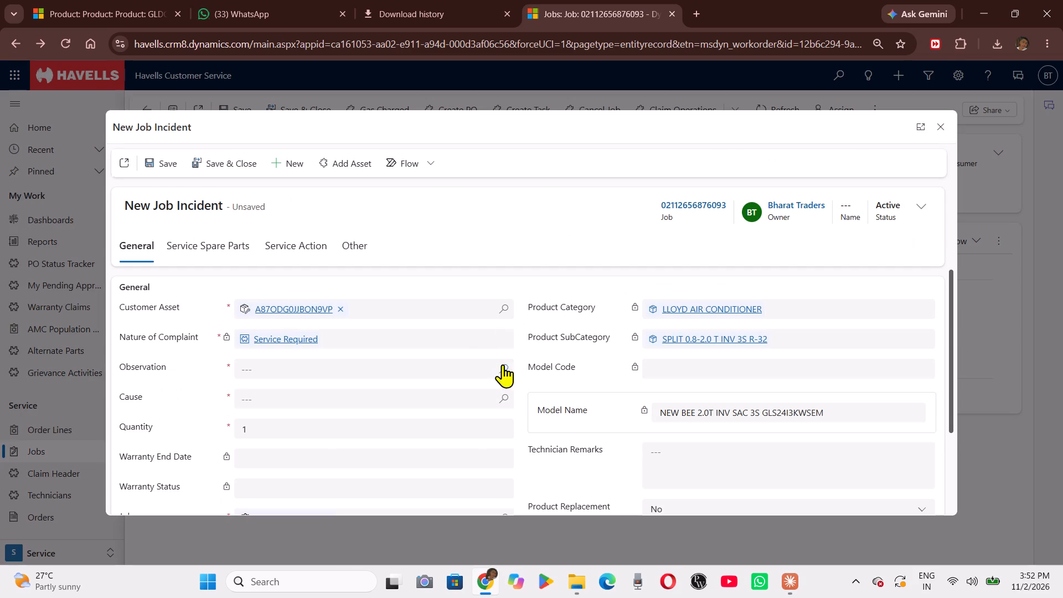
{"action": "left_click", "coordinate": [505, 368]}
{"action": "scroll", "coordinate": [338, 266], "scroll_direction": "down", "scroll_amount": 1}
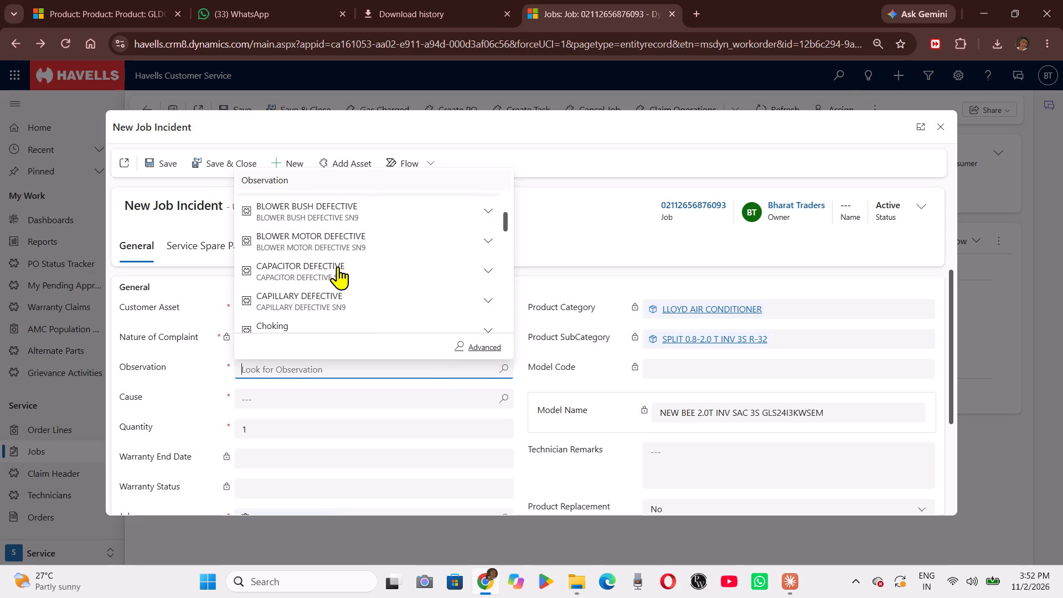
{"action": "scroll", "coordinate": [338, 266], "scroll_direction": "down", "scroll_amount": 3}
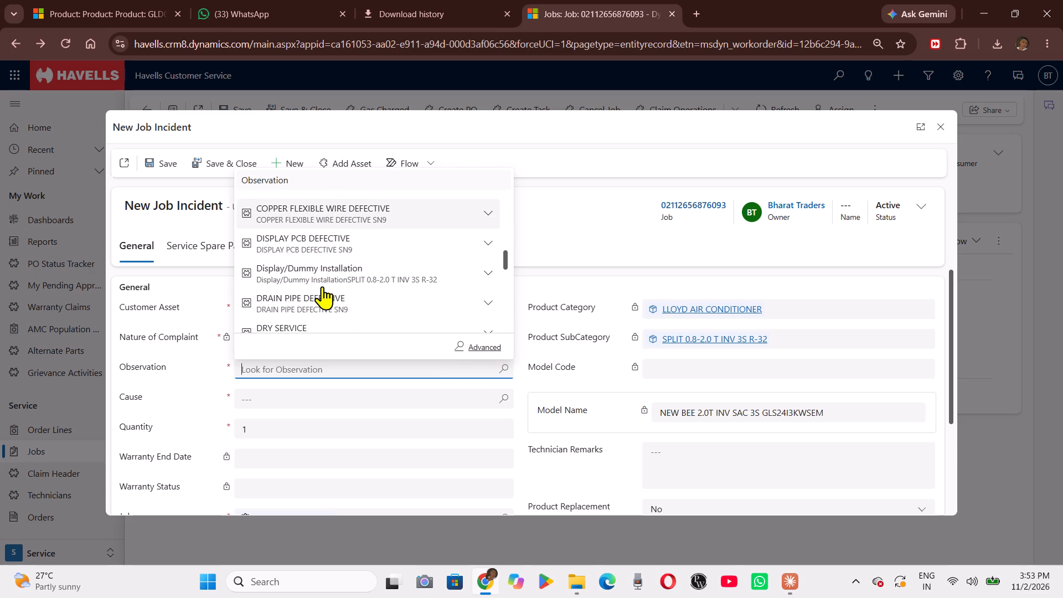
{"action": "scroll", "coordinate": [355, 296], "scroll_direction": "down", "scroll_amount": 1}
{"action": "left_click", "coordinate": [338, 302]}
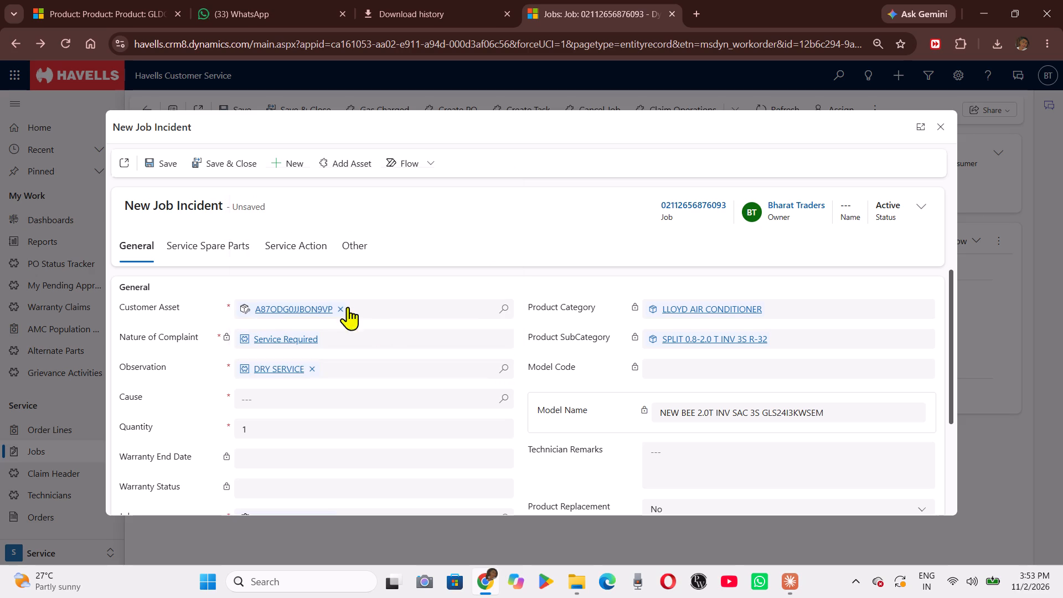
{"action": "left_click", "coordinate": [504, 405]}
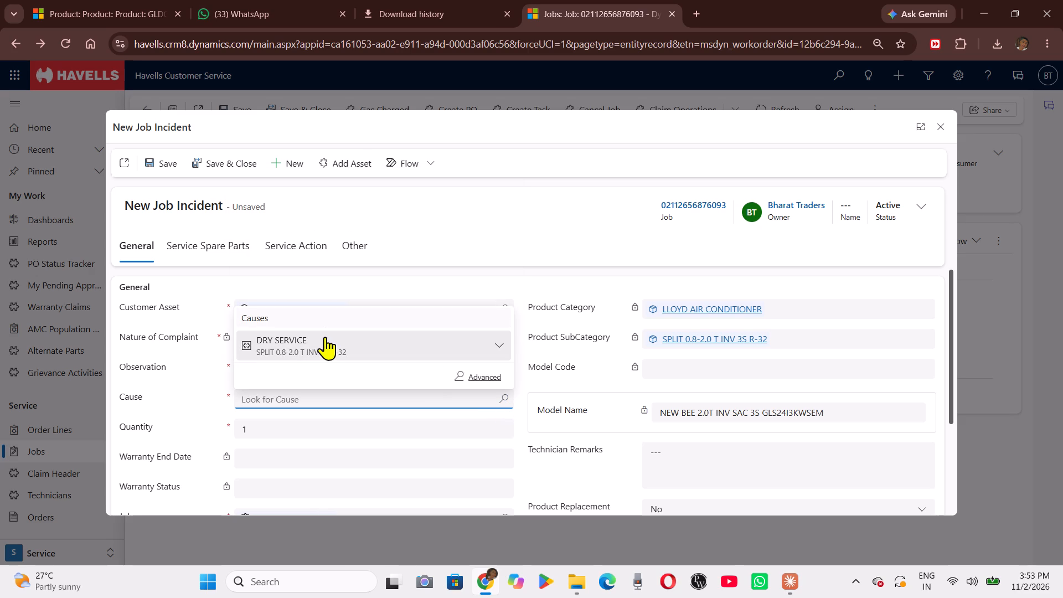
{"action": "left_click", "coordinate": [325, 337]}
{"action": "left_click", "coordinate": [162, 164]}
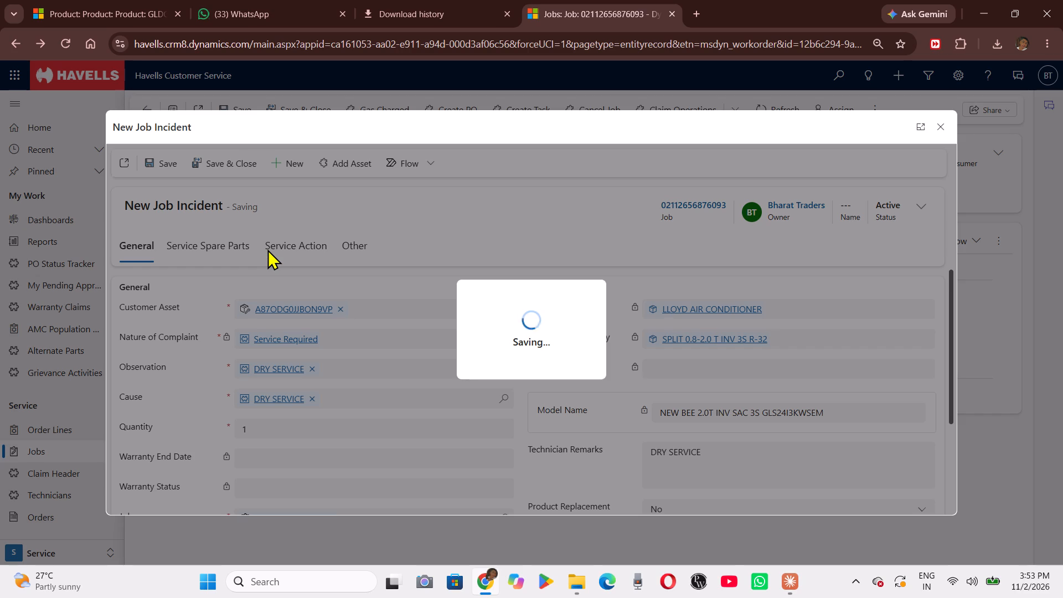
Open the incident's service actions and refresh the list until the service entry loads.
{"action": "left_click", "coordinate": [281, 249]}
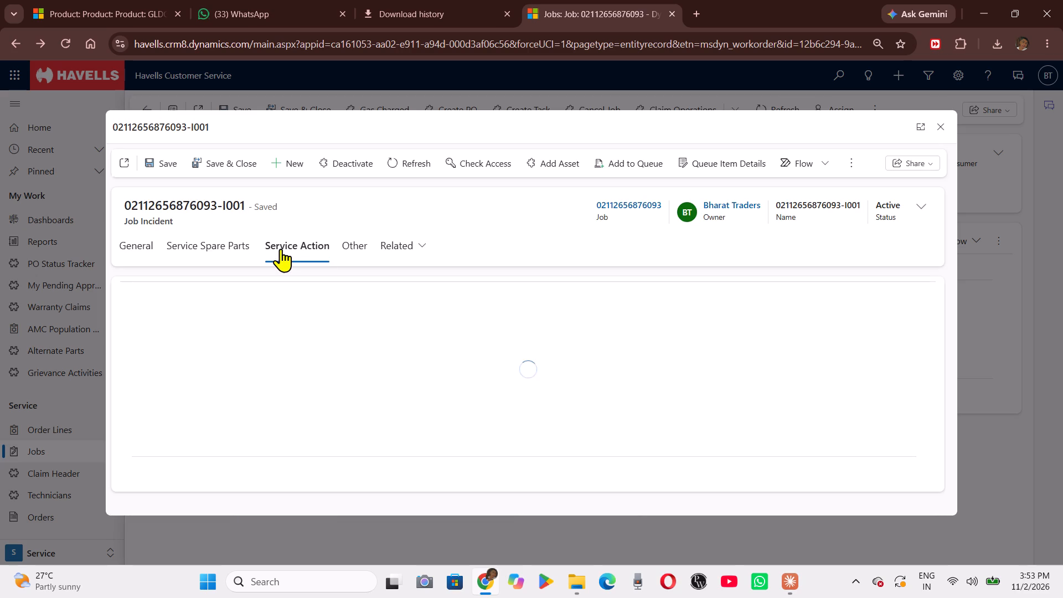
{"action": "left_click", "coordinate": [725, 292]}
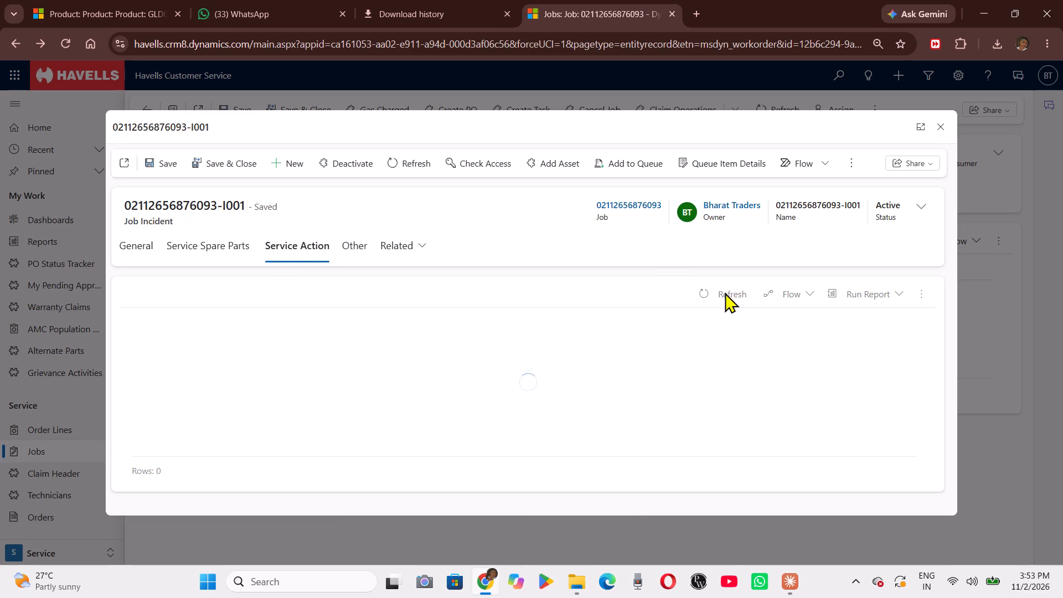
{"action": "left_click", "coordinate": [714, 286]}
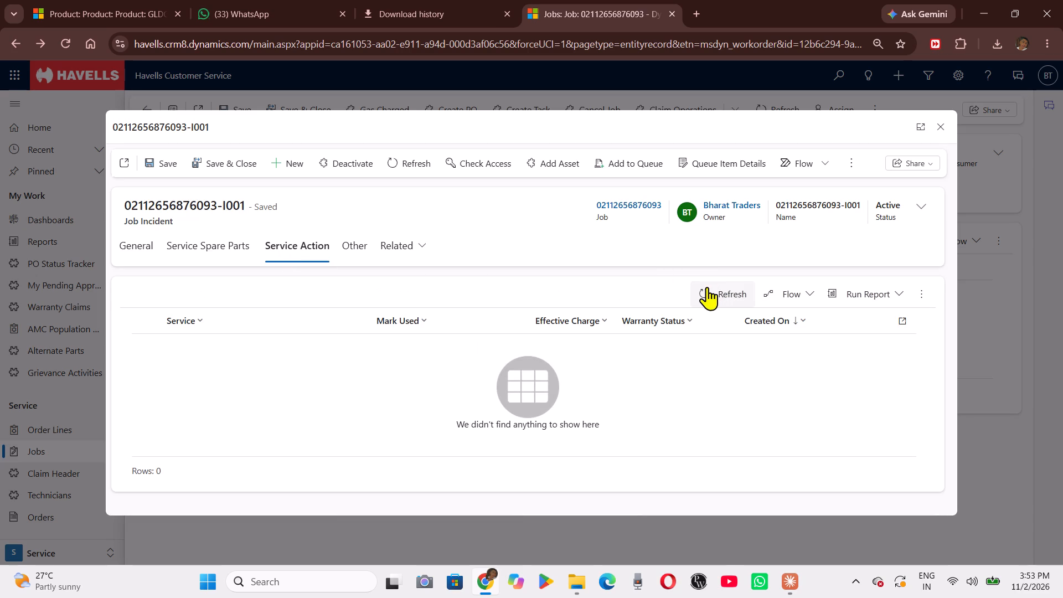
{"action": "left_click", "coordinate": [707, 287]}
{"action": "left_click", "coordinate": [707, 287]}
{"action": "left_click", "coordinate": [219, 242]}
{"action": "left_click", "coordinate": [279, 254]}
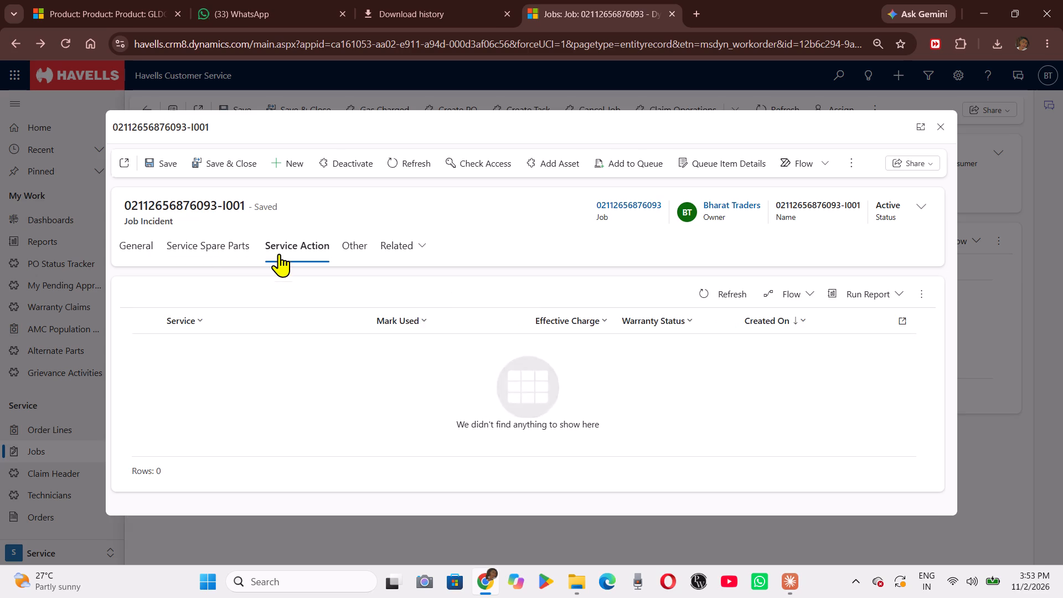
{"action": "left_click", "coordinate": [709, 297]}
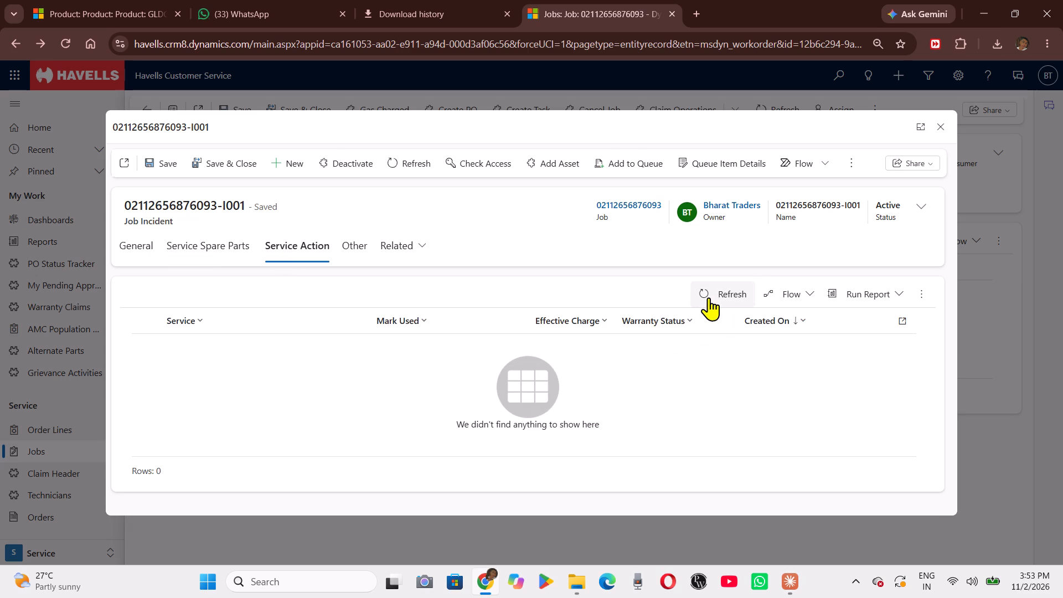
{"action": "left_click", "coordinate": [709, 297]}
Set Mark Used to Used on the Serviced action, save and close it, and return to the job's incidents.
{"action": "triple_click", "coordinate": [435, 349]}
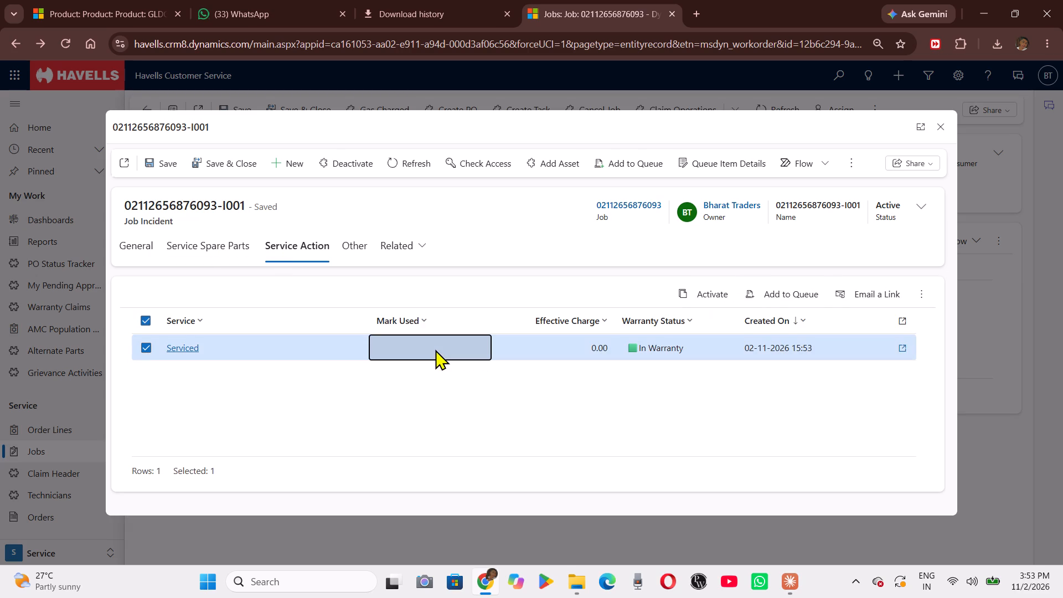
{"action": "triple_click", "coordinate": [336, 350]}
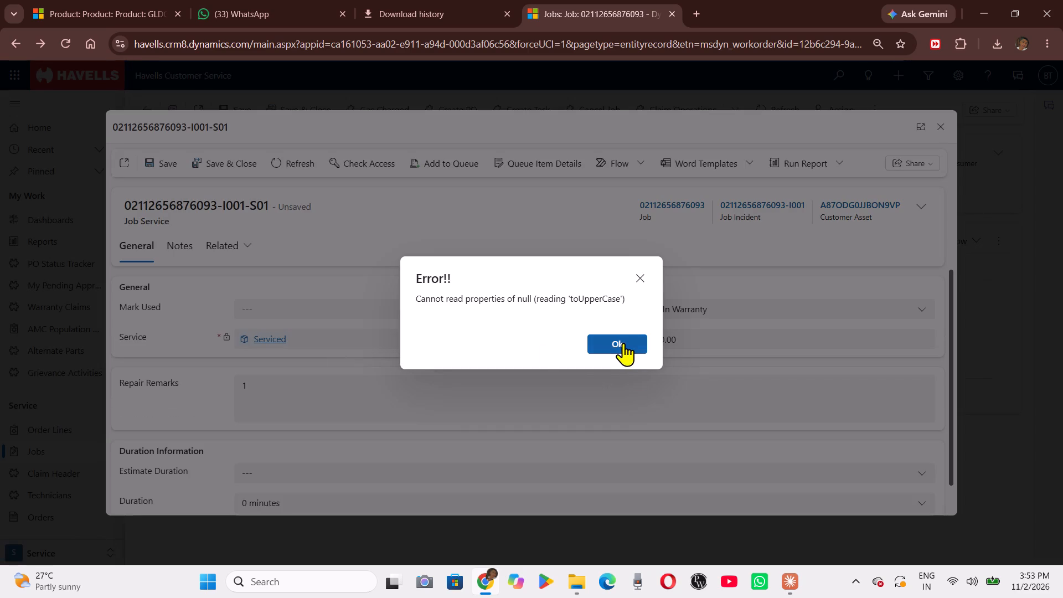
{"action": "left_click", "coordinate": [623, 343]}
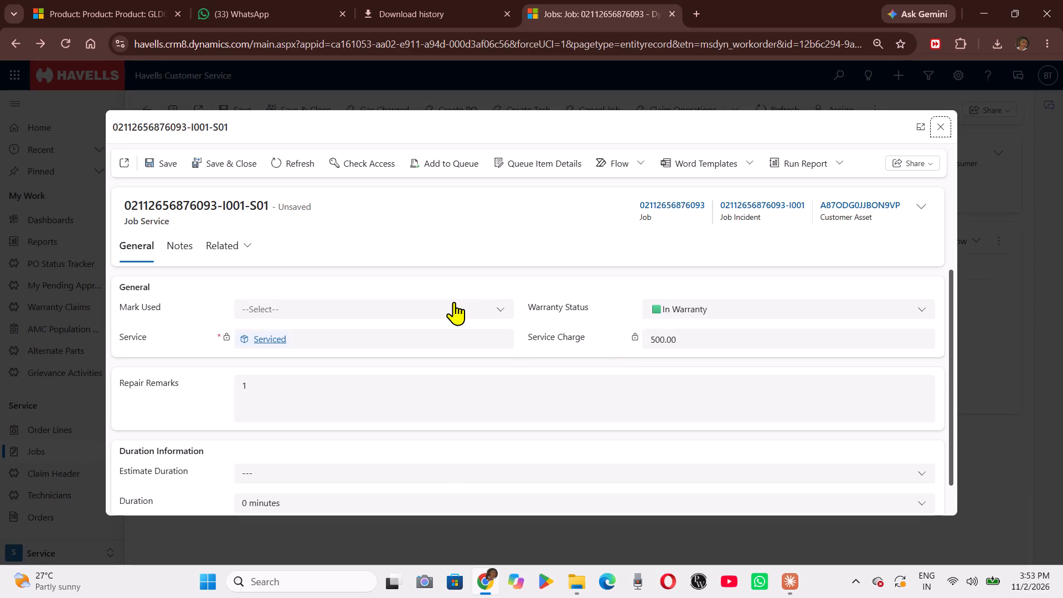
{"action": "left_click", "coordinate": [454, 302]}
{"action": "left_click", "coordinate": [343, 368]}
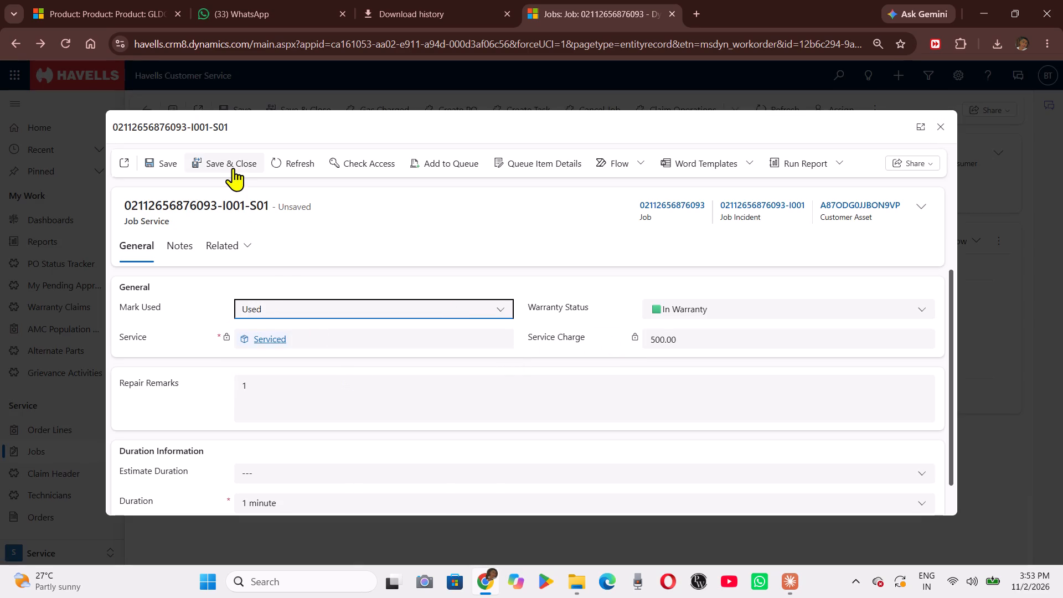
{"action": "left_click", "coordinate": [233, 164]}
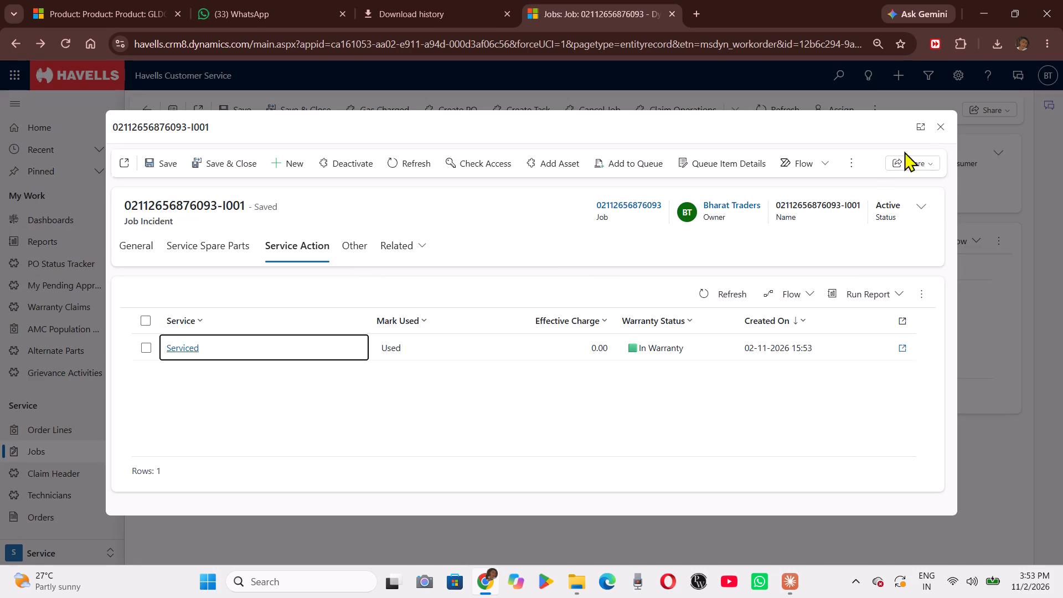
{"action": "left_click", "coordinate": [941, 134]}
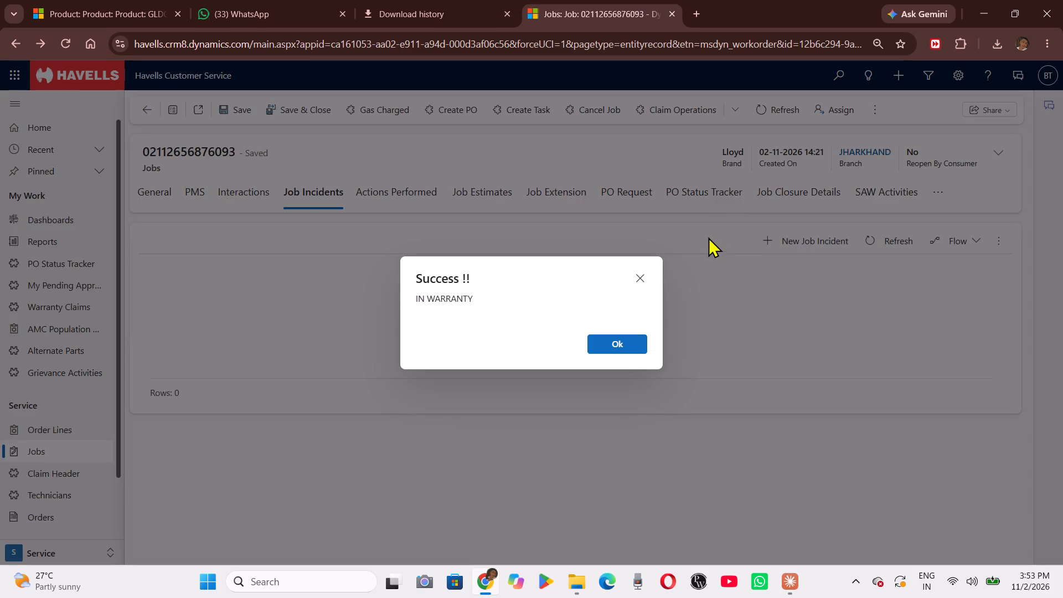
{"action": "left_click", "coordinate": [624, 336]}
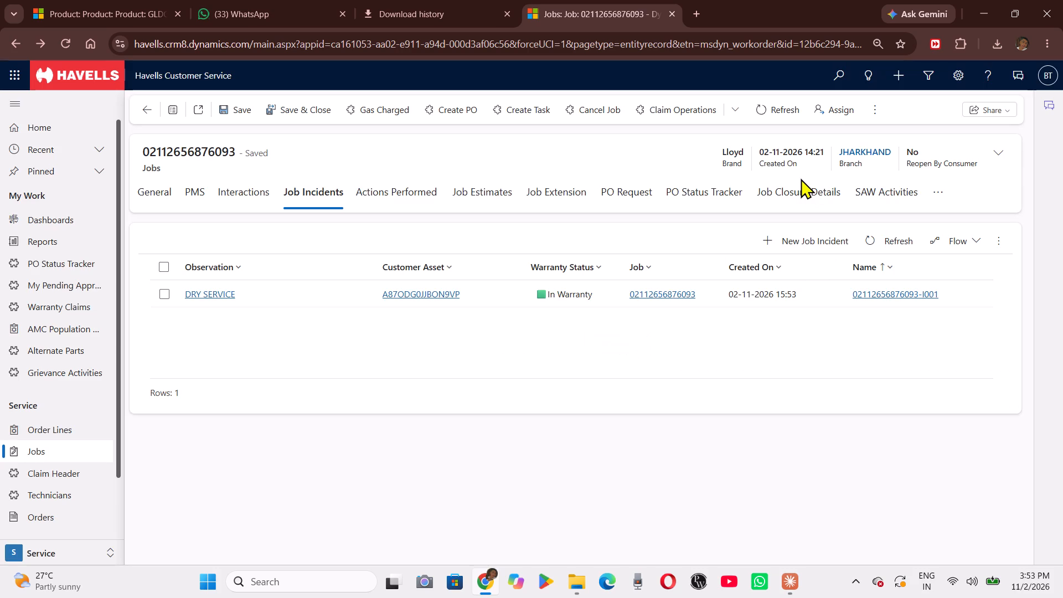
{"action": "left_click_drag", "start_coordinate": [801, 178], "coordinate": [802, 187]}
{"action": "left_click", "coordinate": [802, 187]}
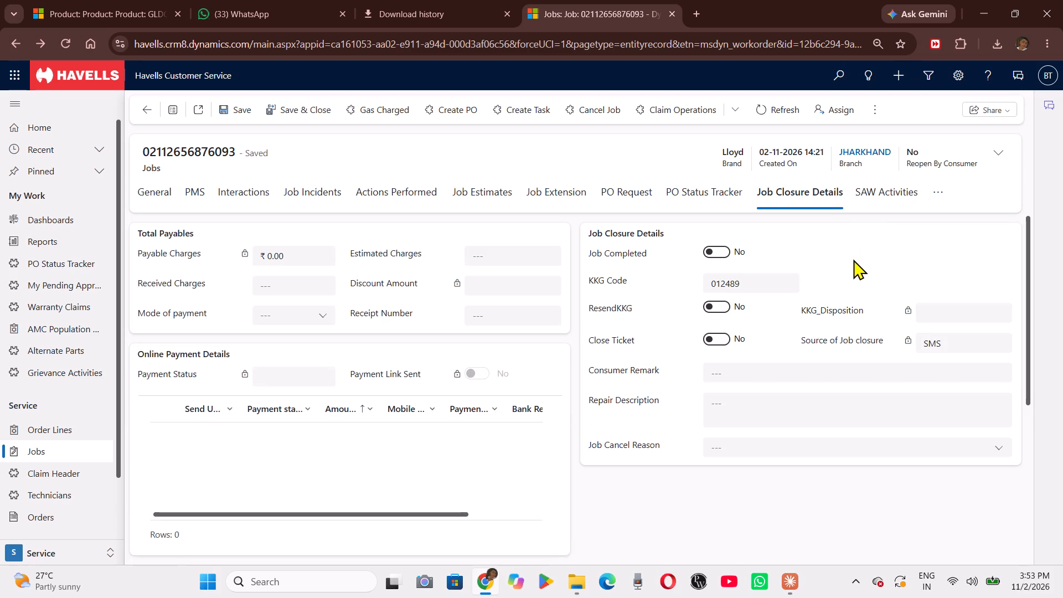
{"action": "left_click", "coordinate": [733, 264]}
{"action": "left_click", "coordinate": [723, 252]}
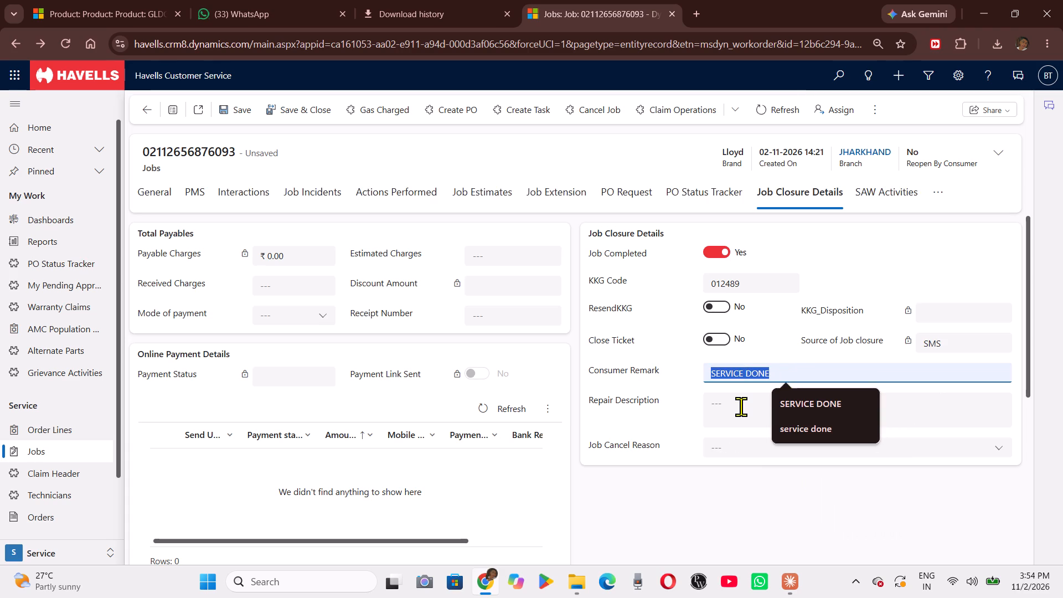
{"action": "left_click", "coordinate": [741, 406]}
{"action": "key", "text": "ctrl+v"}
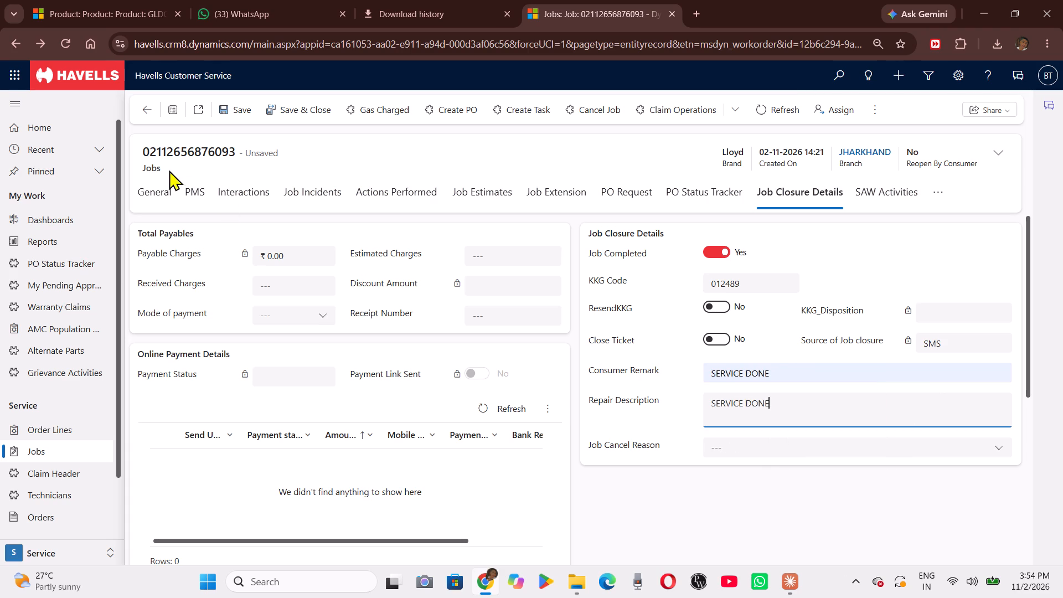
{"action": "left_click", "coordinate": [221, 114]}
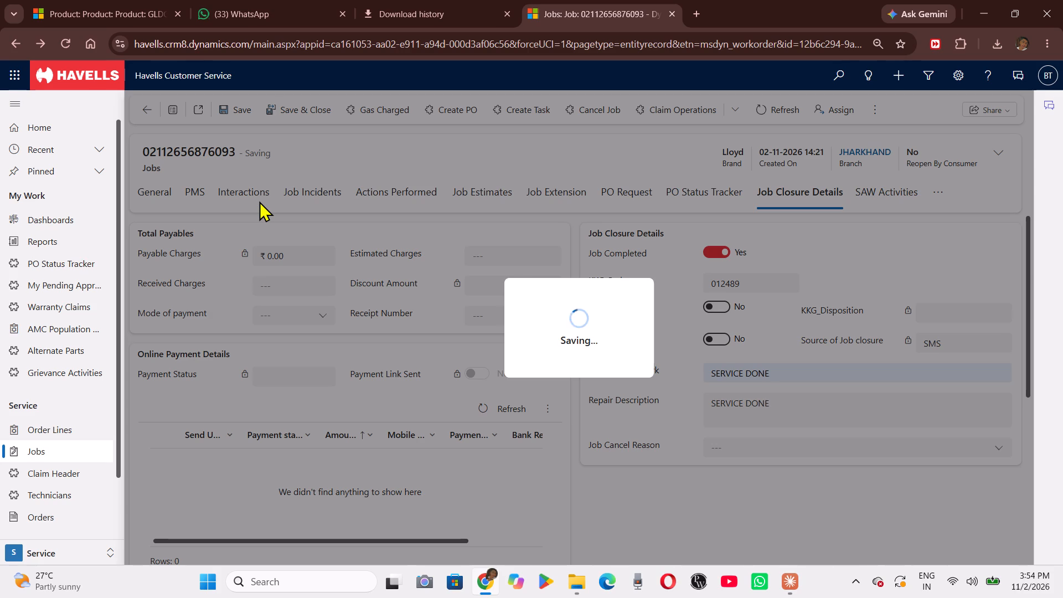
{"action": "left_click", "coordinate": [159, 193]}
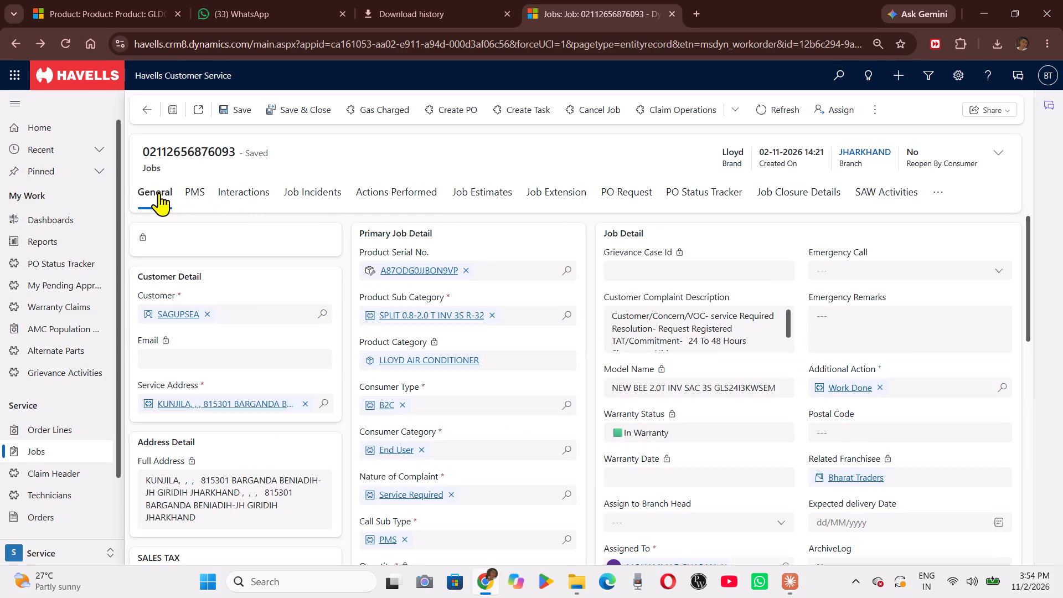
Return to the Active Jobs list and open the Lloyd split air conditioner Installation job created 01-11-2026.
{"action": "left_click", "coordinate": [145, 117]}
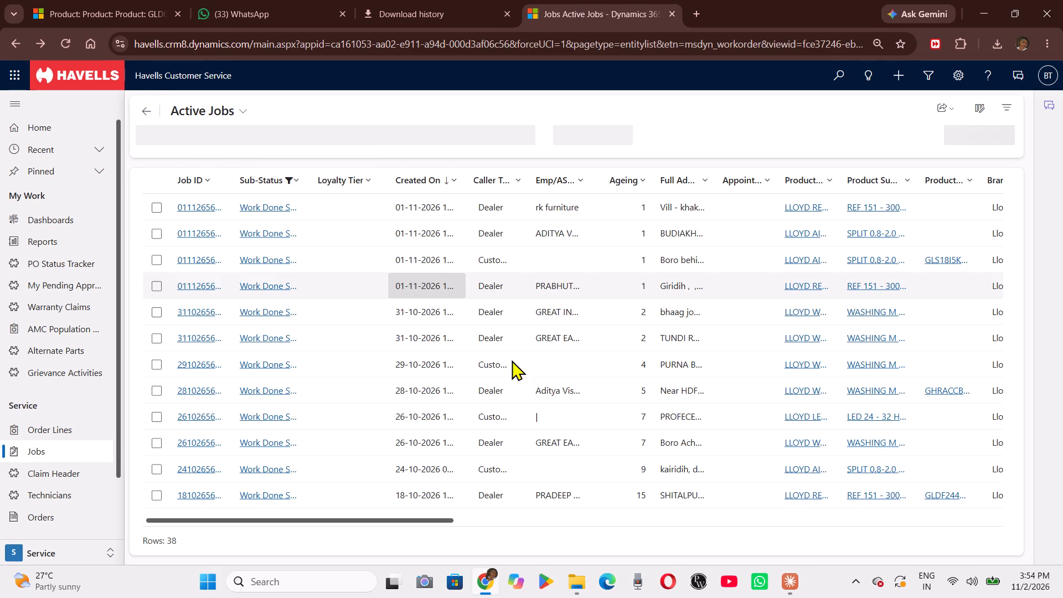
{"action": "scroll", "coordinate": [617, 344], "scroll_direction": "left", "scroll_amount": 5}
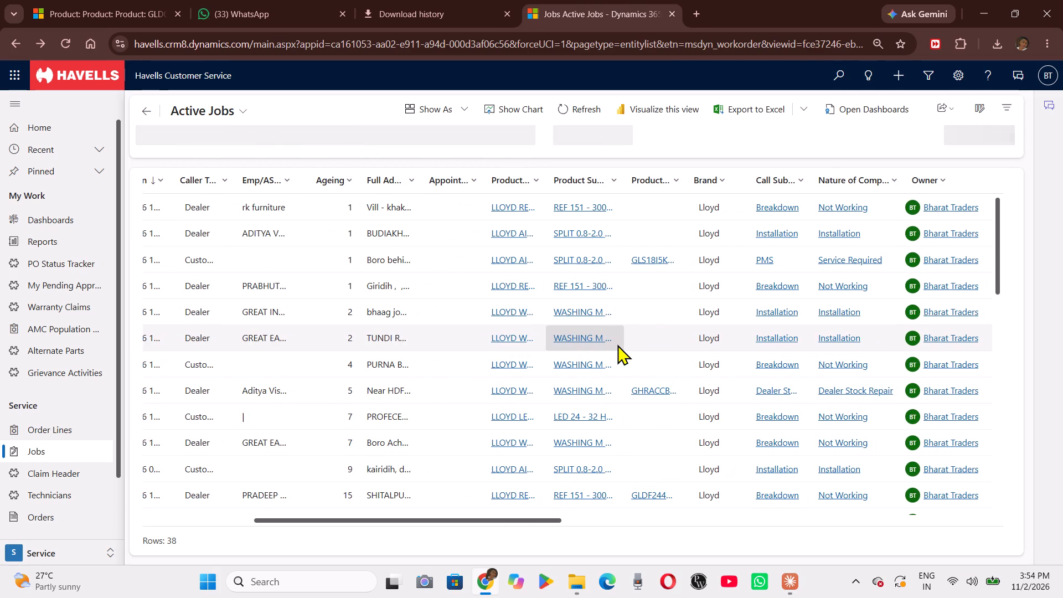
{"action": "scroll", "coordinate": [617, 344], "scroll_direction": "left", "scroll_amount": 2}
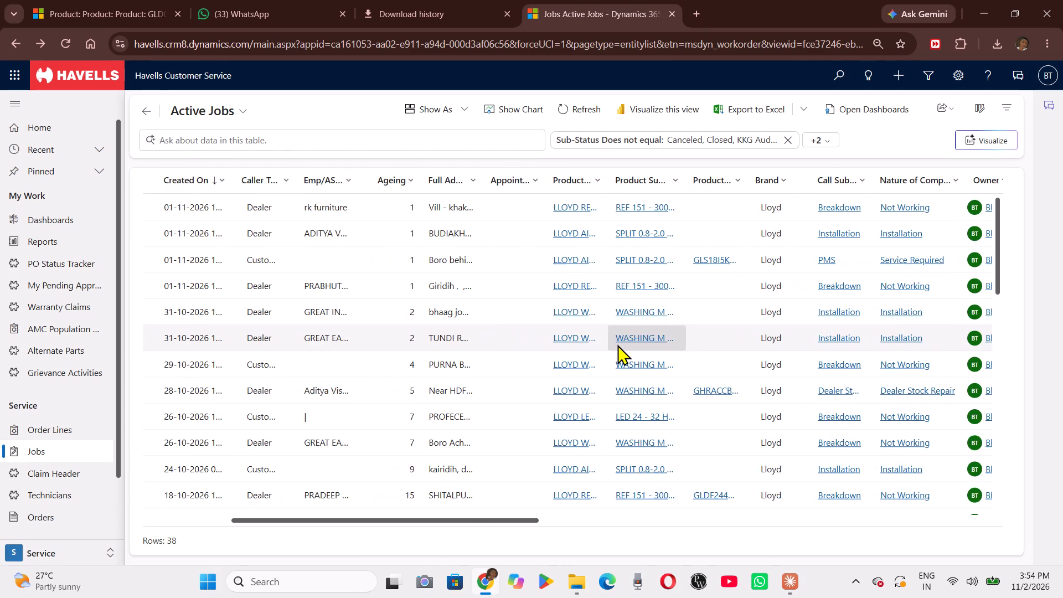
{"action": "triple_click", "coordinate": [507, 227]}
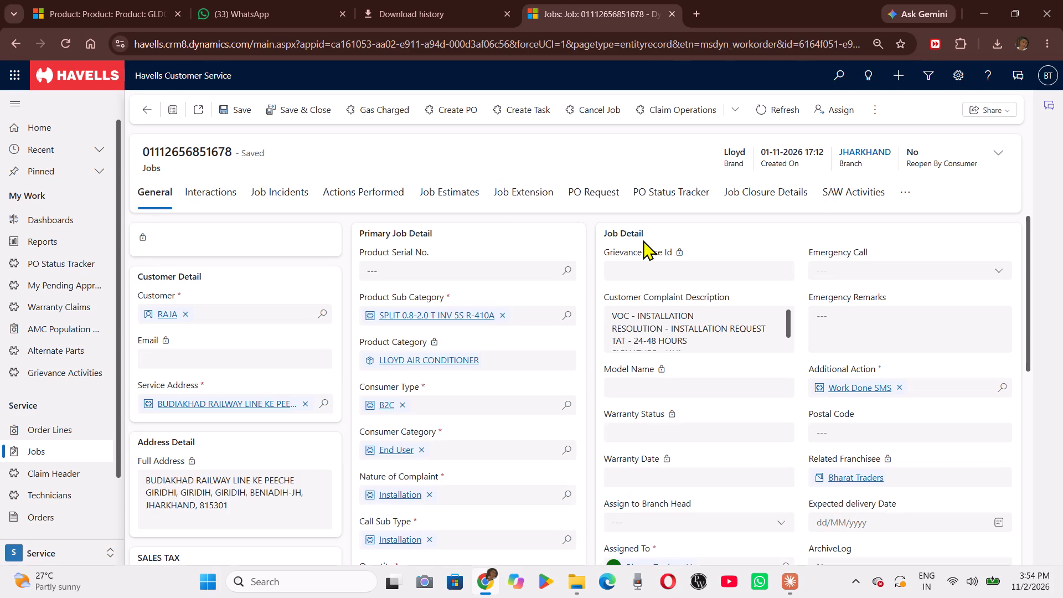
{"action": "left_click", "coordinate": [560, 272]}
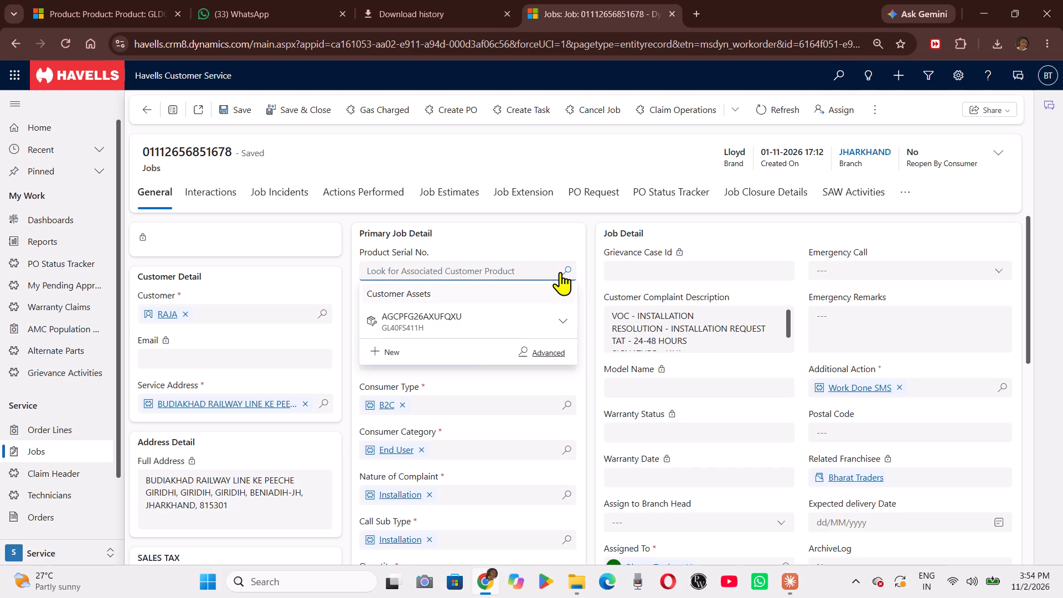
{"action": "left_click", "coordinate": [395, 349]}
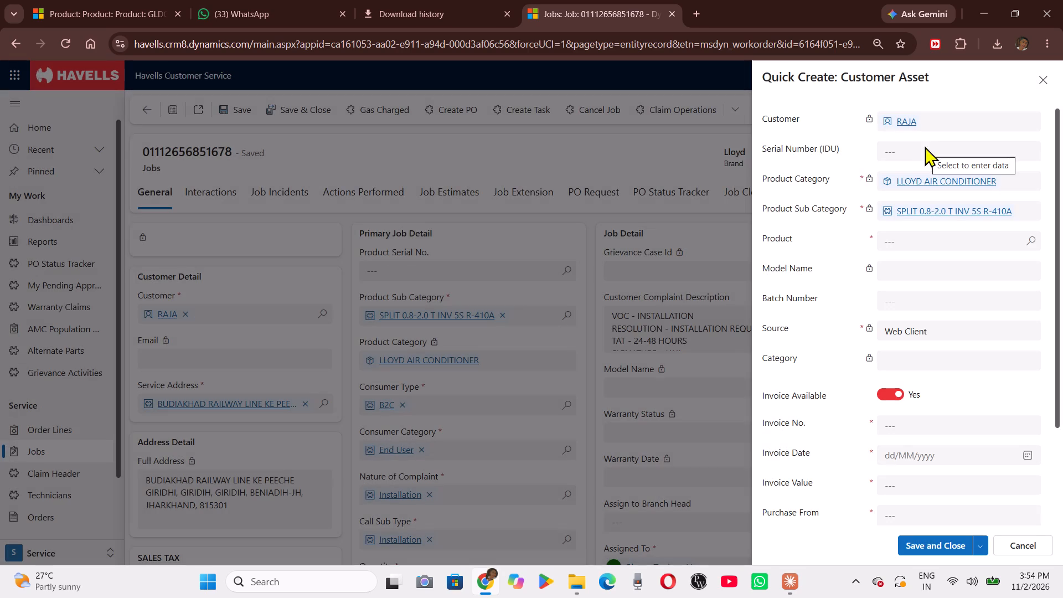
{"action": "left_click", "coordinate": [925, 146]}
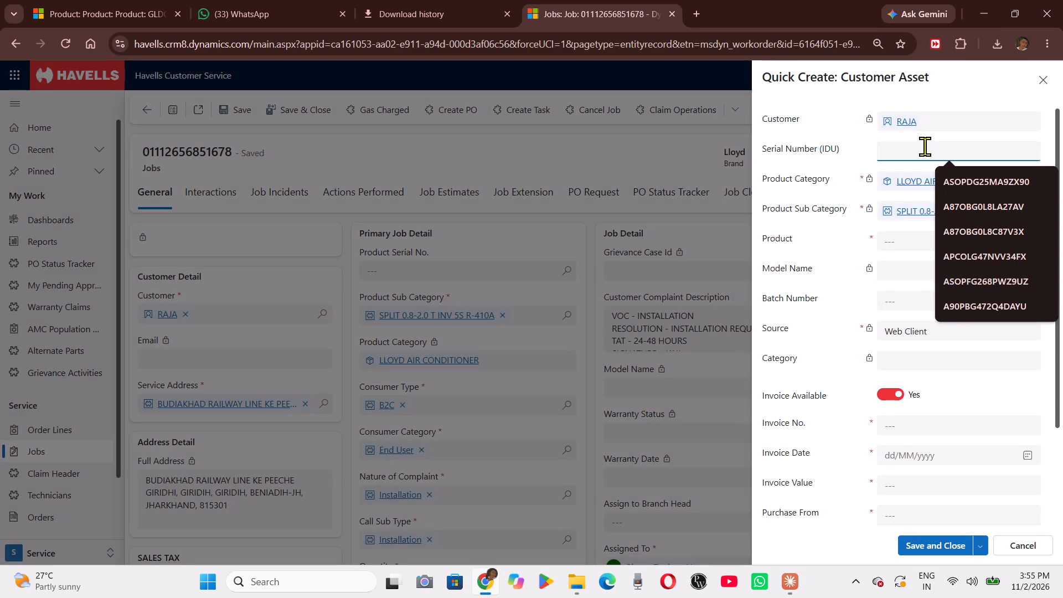
{"action": "key", "text": "a"}
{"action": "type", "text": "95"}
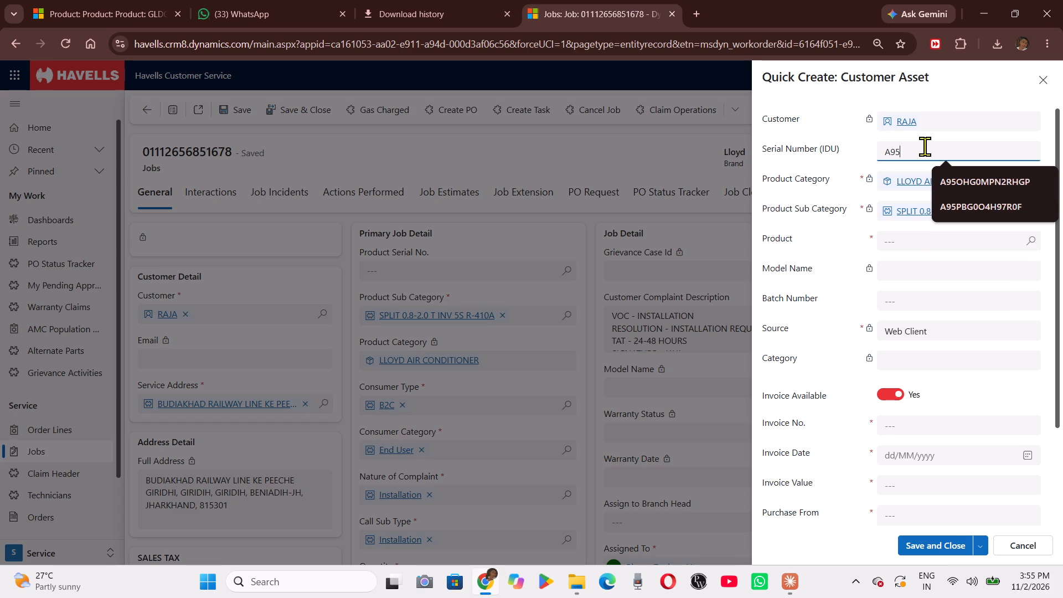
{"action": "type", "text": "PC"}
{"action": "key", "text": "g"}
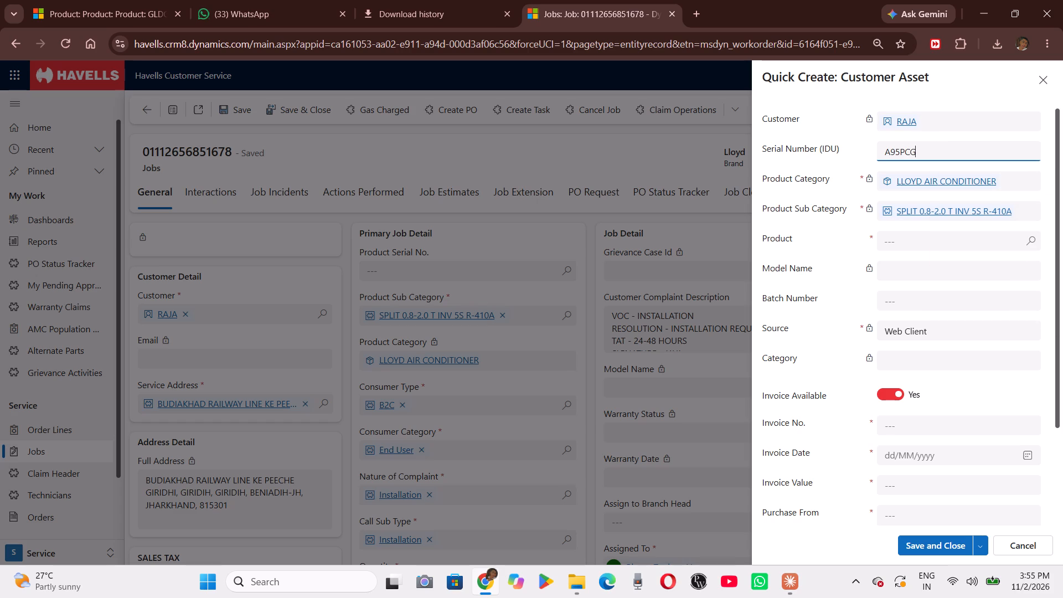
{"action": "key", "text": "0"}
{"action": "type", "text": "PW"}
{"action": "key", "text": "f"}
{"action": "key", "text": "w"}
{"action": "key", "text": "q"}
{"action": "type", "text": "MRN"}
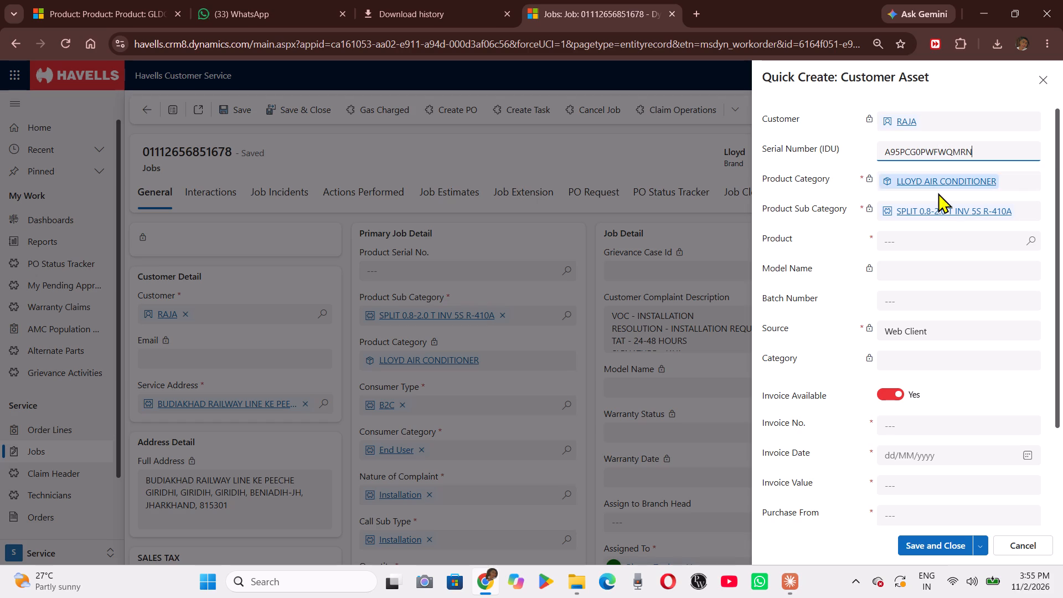
{"action": "left_click", "coordinate": [946, 241]}
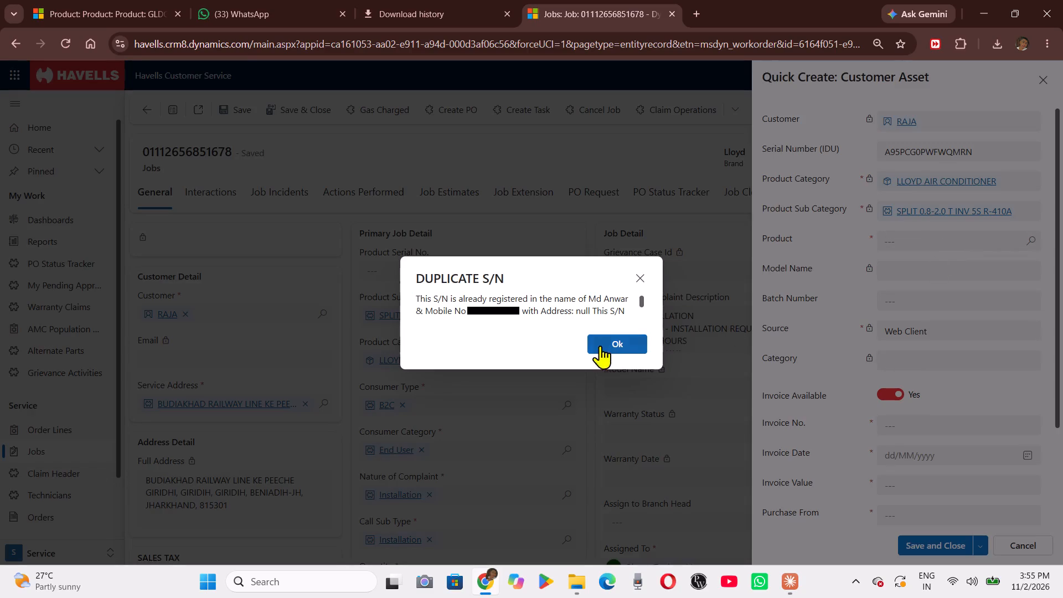
{"action": "left_click", "coordinate": [611, 343]}
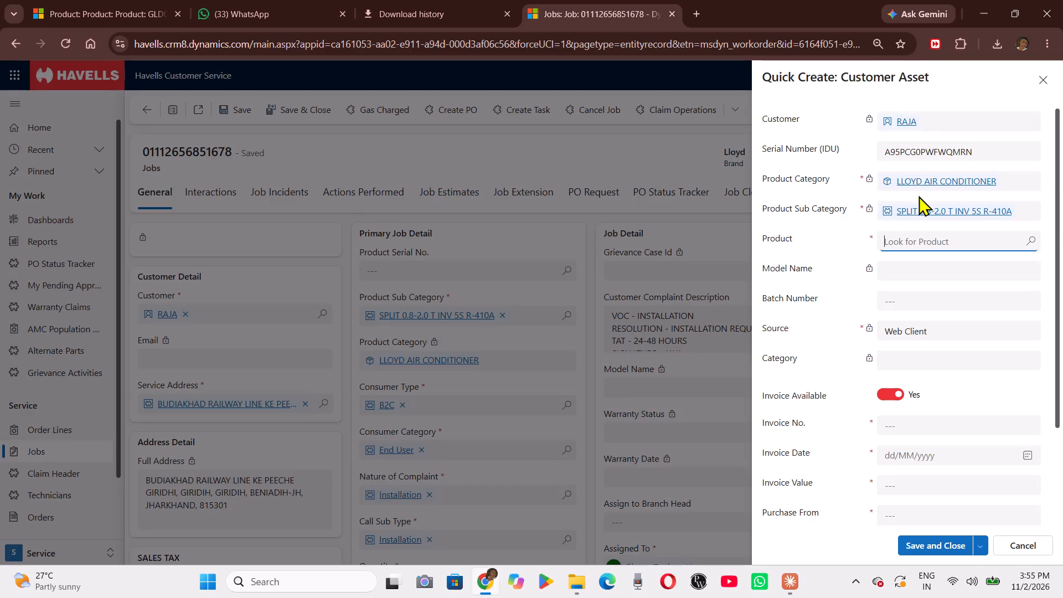
{"action": "double_click", "coordinate": [959, 153]}
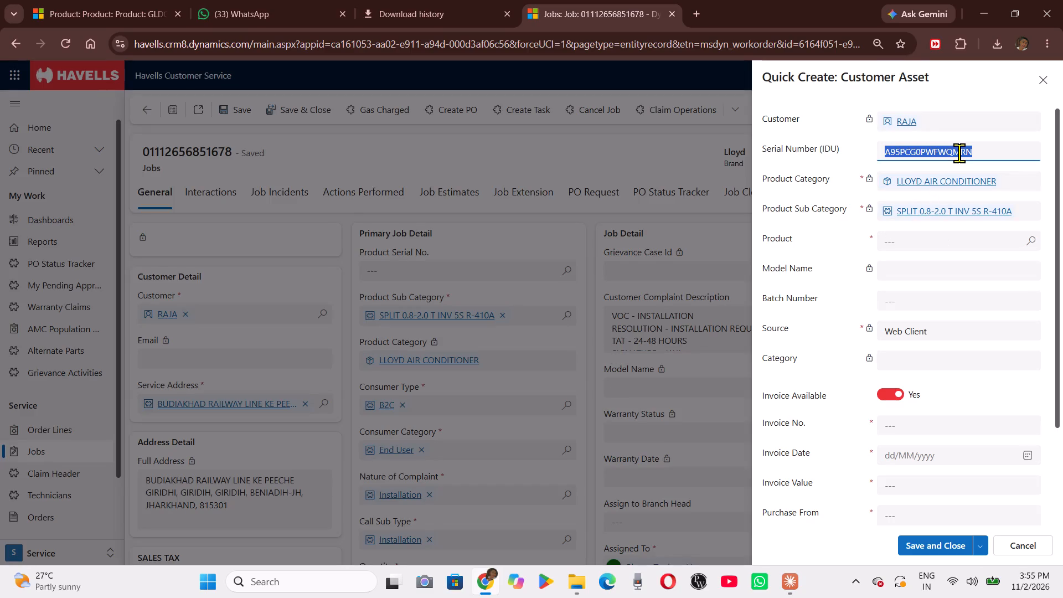
{"action": "key", "text": "ctrl+c"}
{"action": "left_click", "coordinate": [104, 0]}
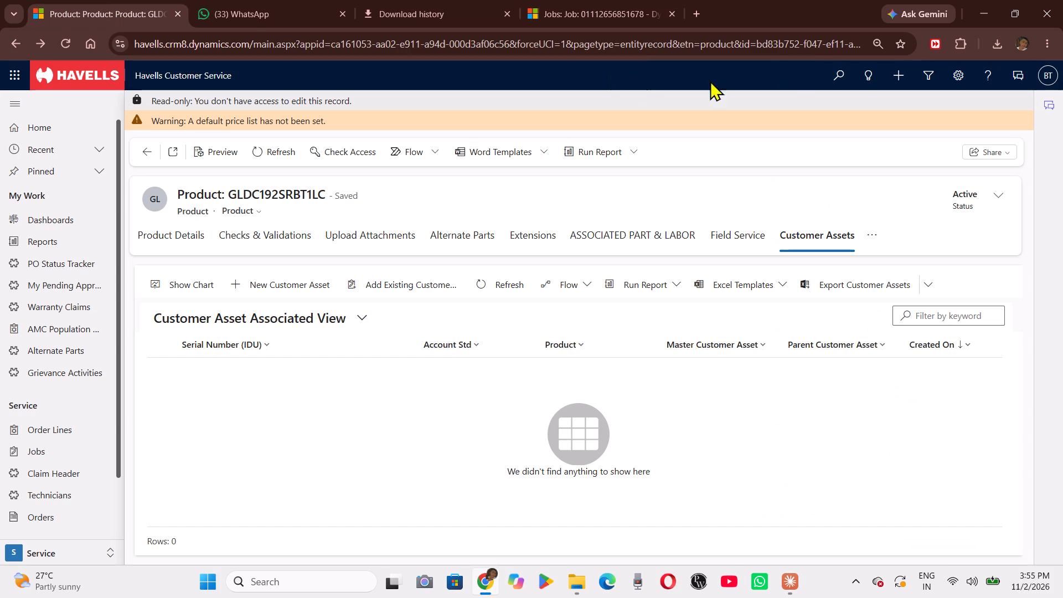
{"action": "left_click", "coordinate": [832, 78]}
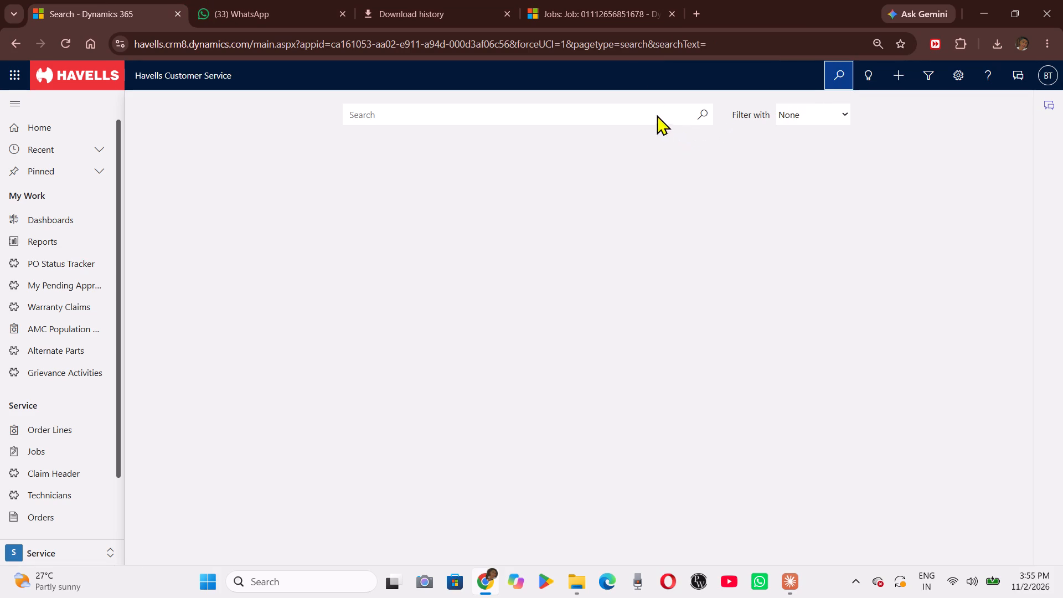
{"action": "left_click", "coordinate": [657, 115]}
{"action": "key", "text": "ctrl+v"}
{"action": "key", "text": "Return"}
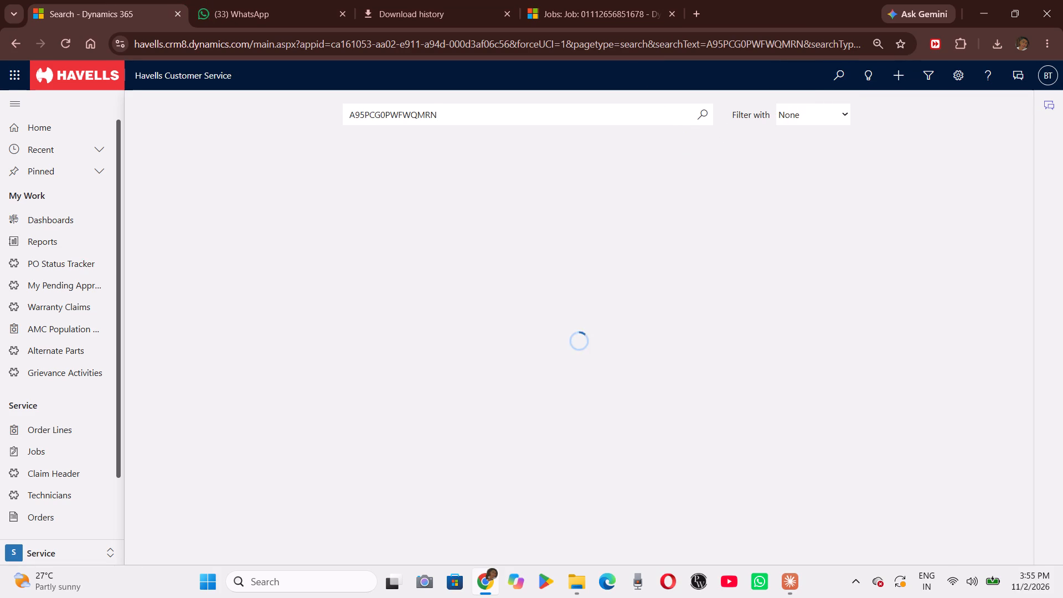
{"action": "left_click", "coordinate": [367, 189]}
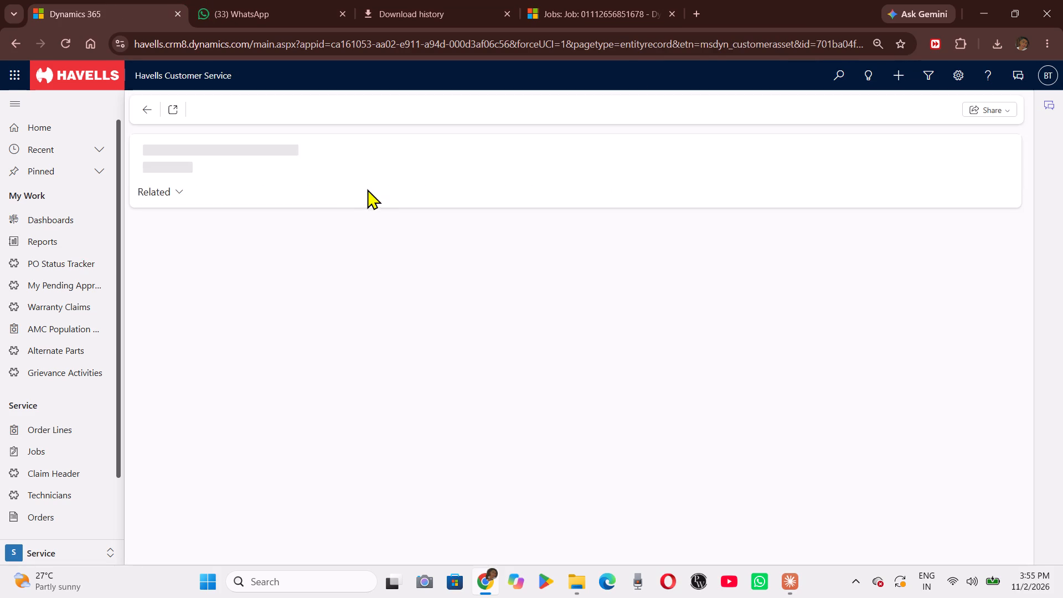
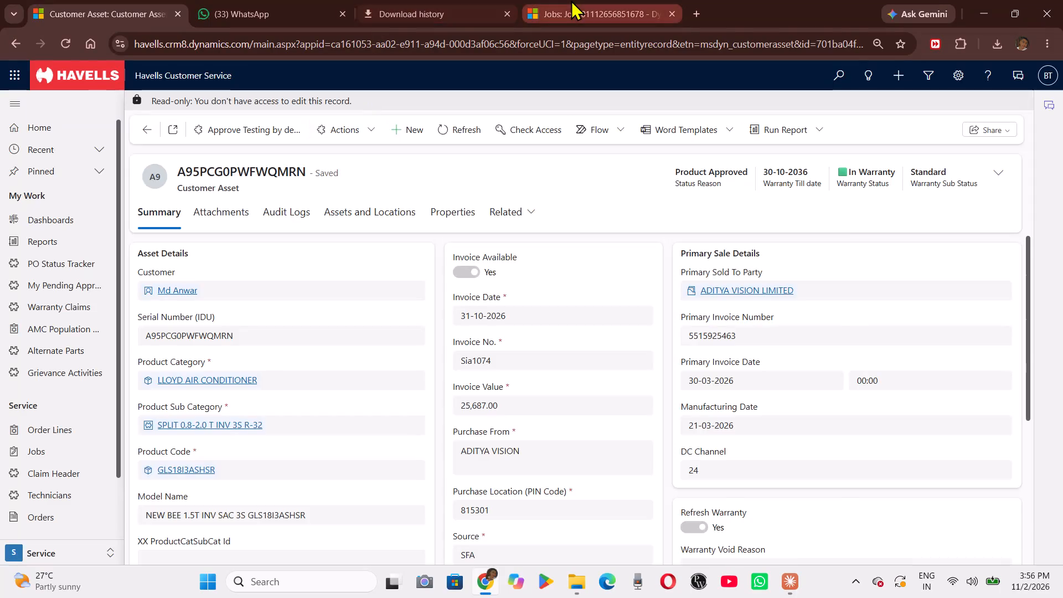
{"action": "left_click", "coordinate": [571, 0]}
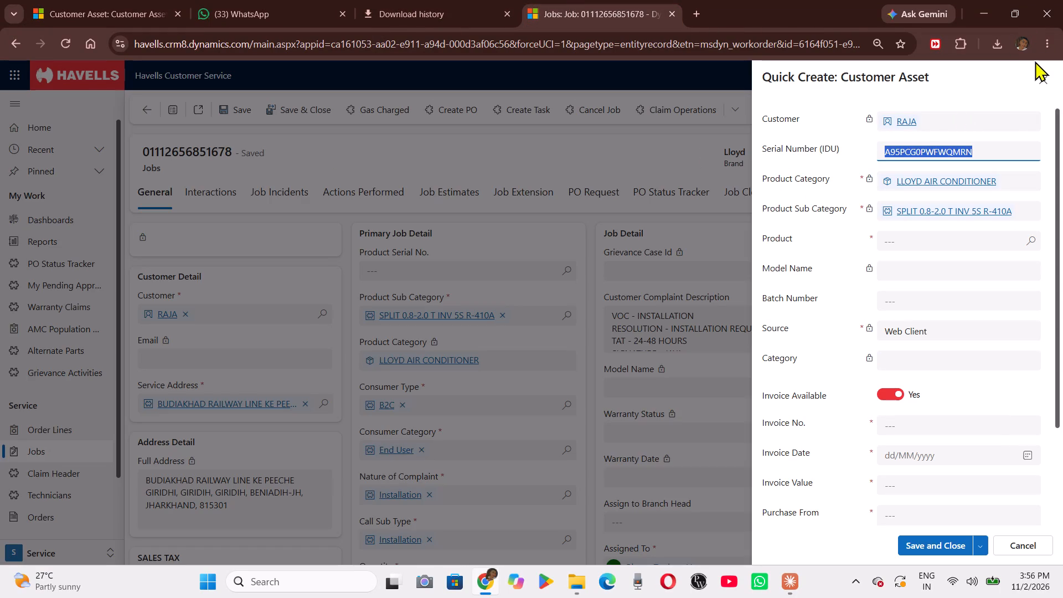
{"action": "left_click", "coordinate": [497, 0]}
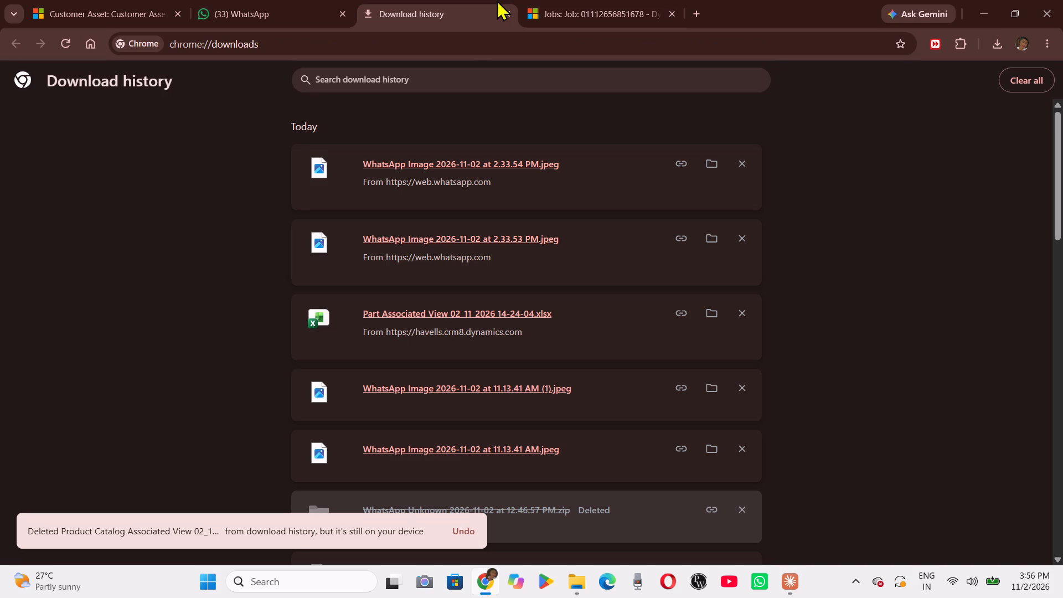
{"action": "left_click", "coordinate": [693, 14]}
{"action": "key", "text": "ctrl+v"}
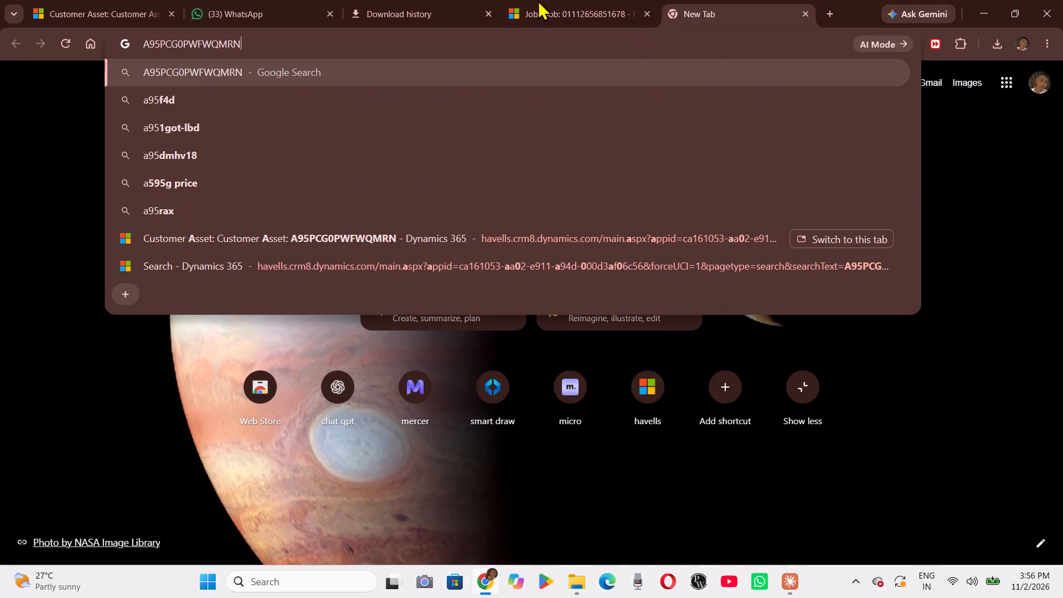
Return to the Lloyd installation job and close its new customer asset form, discarding the unsaved entries.
{"action": "left_click", "coordinate": [538, 2]}
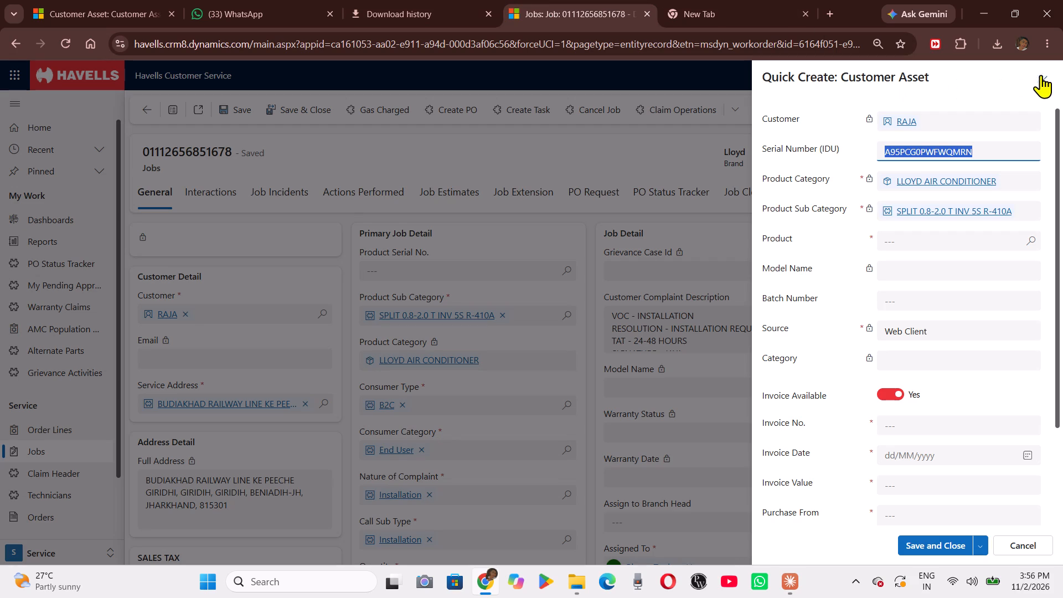
{"action": "left_click", "coordinate": [1045, 77]}
{"action": "left_click", "coordinate": [620, 349]}
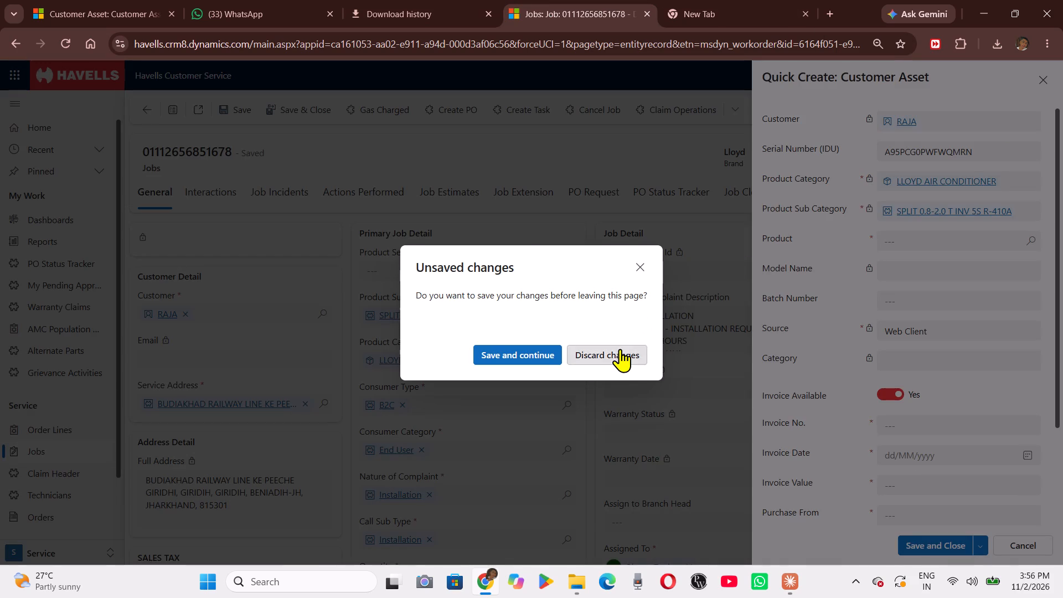
{"action": "triple_click", "coordinate": [162, 154]}
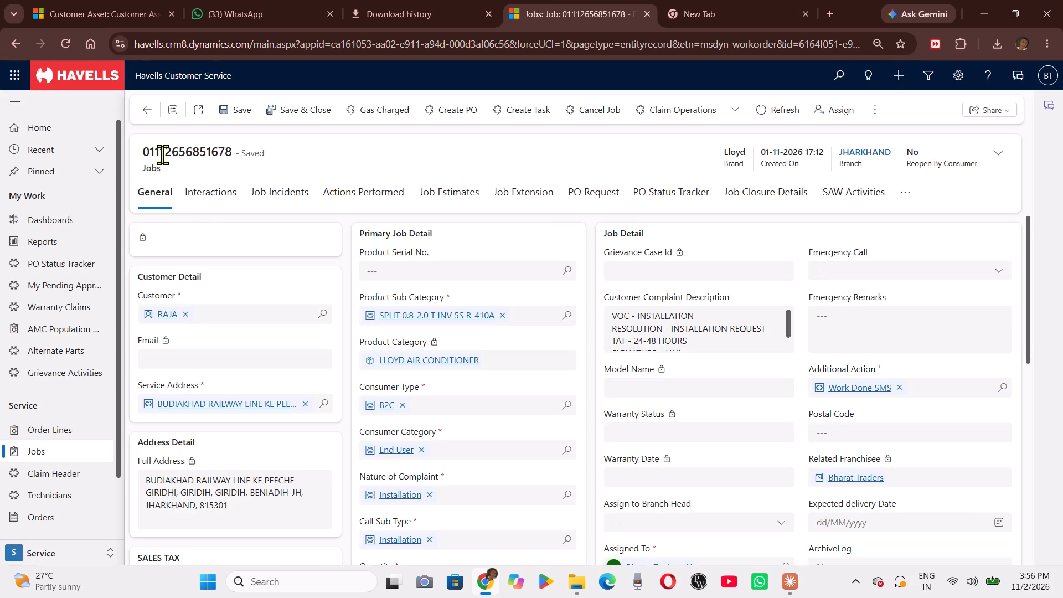
{"action": "key", "text": "ctrl+c"}
{"action": "left_click", "coordinate": [56, 0]}
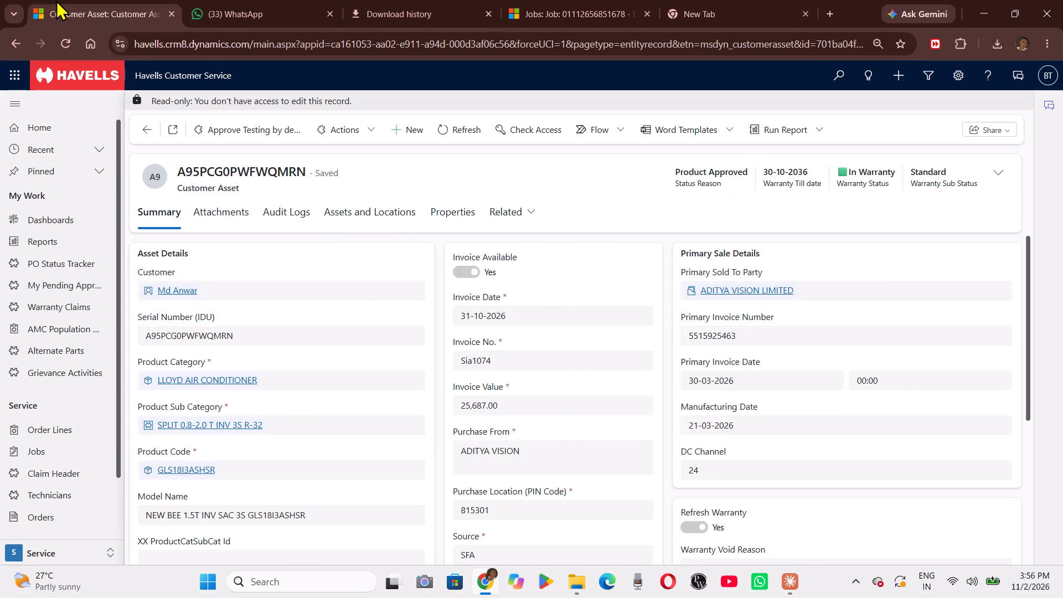
{"action": "left_click", "coordinate": [511, 212]}
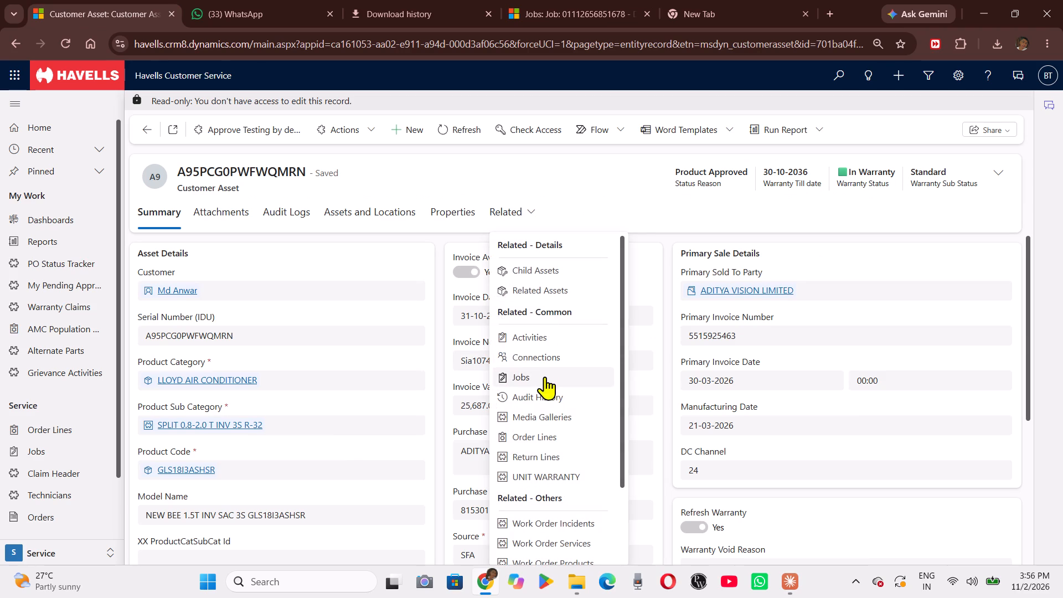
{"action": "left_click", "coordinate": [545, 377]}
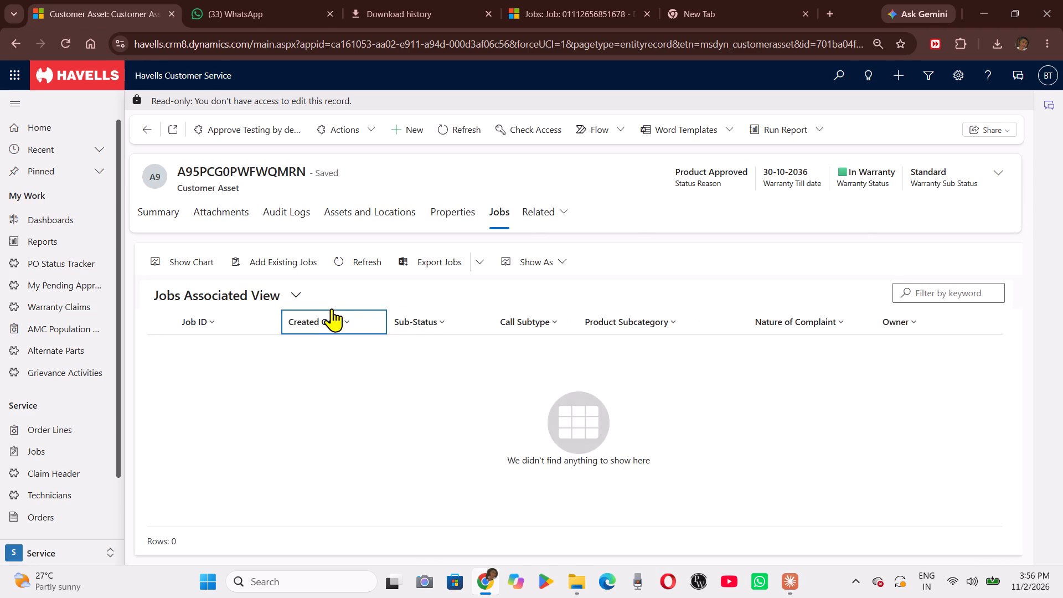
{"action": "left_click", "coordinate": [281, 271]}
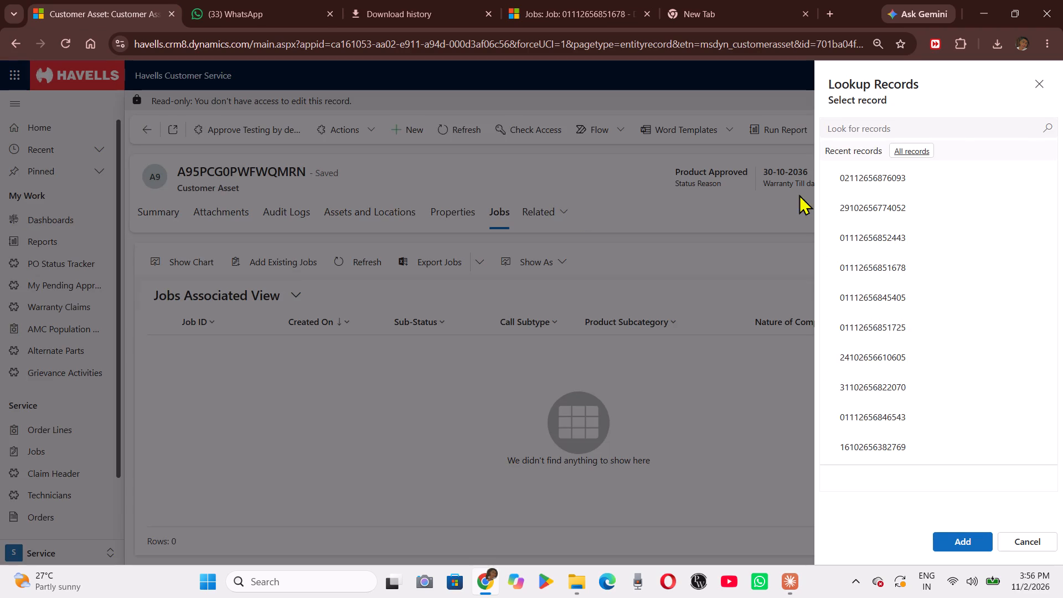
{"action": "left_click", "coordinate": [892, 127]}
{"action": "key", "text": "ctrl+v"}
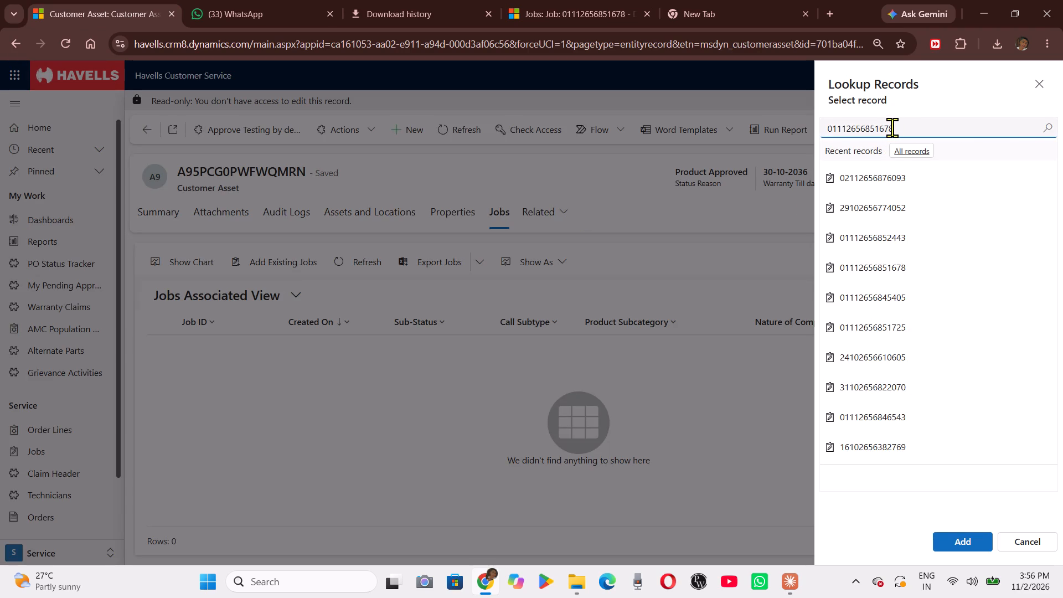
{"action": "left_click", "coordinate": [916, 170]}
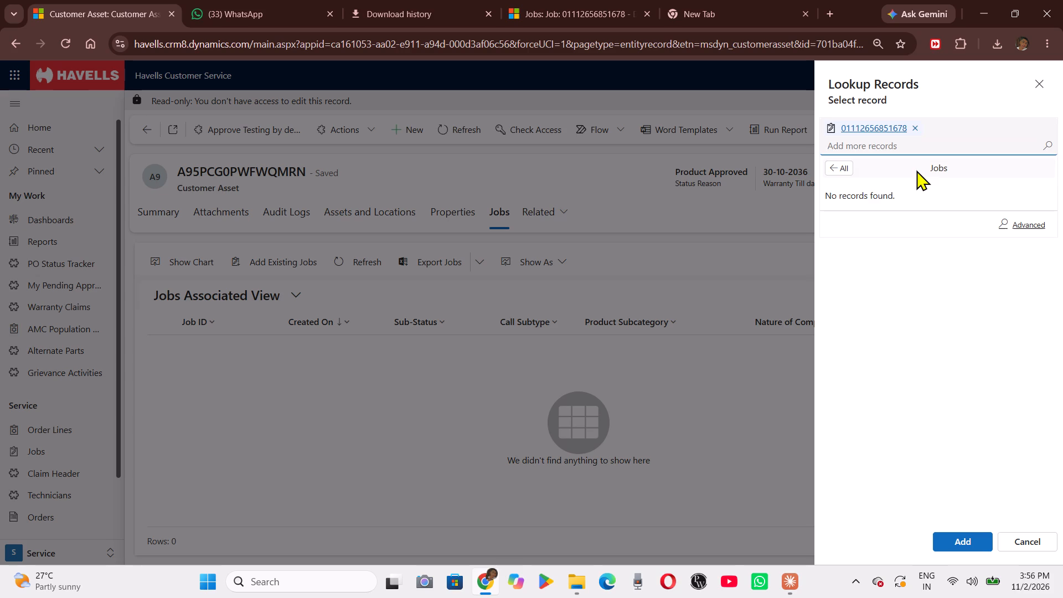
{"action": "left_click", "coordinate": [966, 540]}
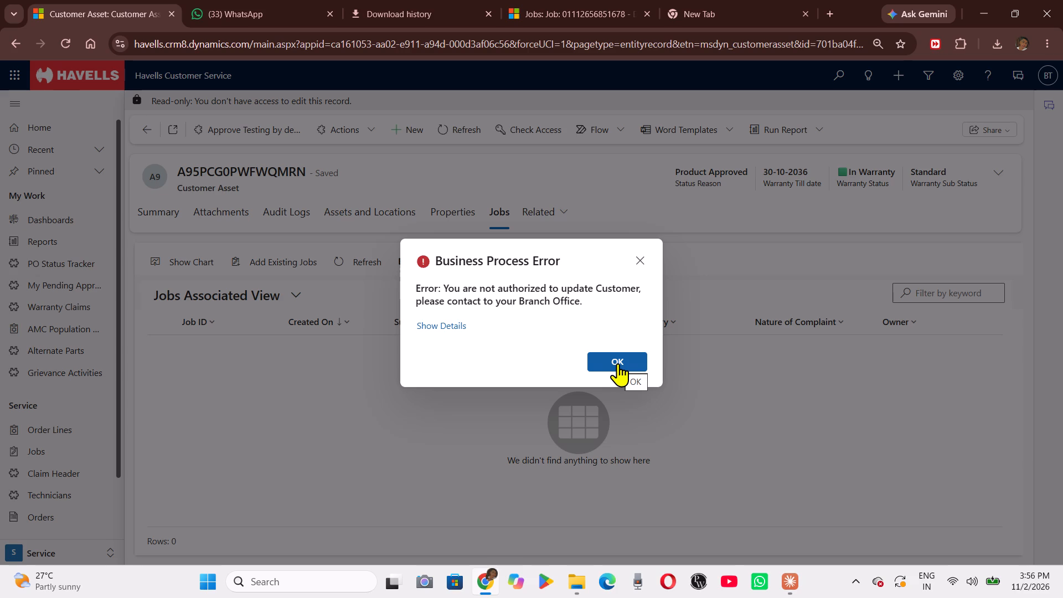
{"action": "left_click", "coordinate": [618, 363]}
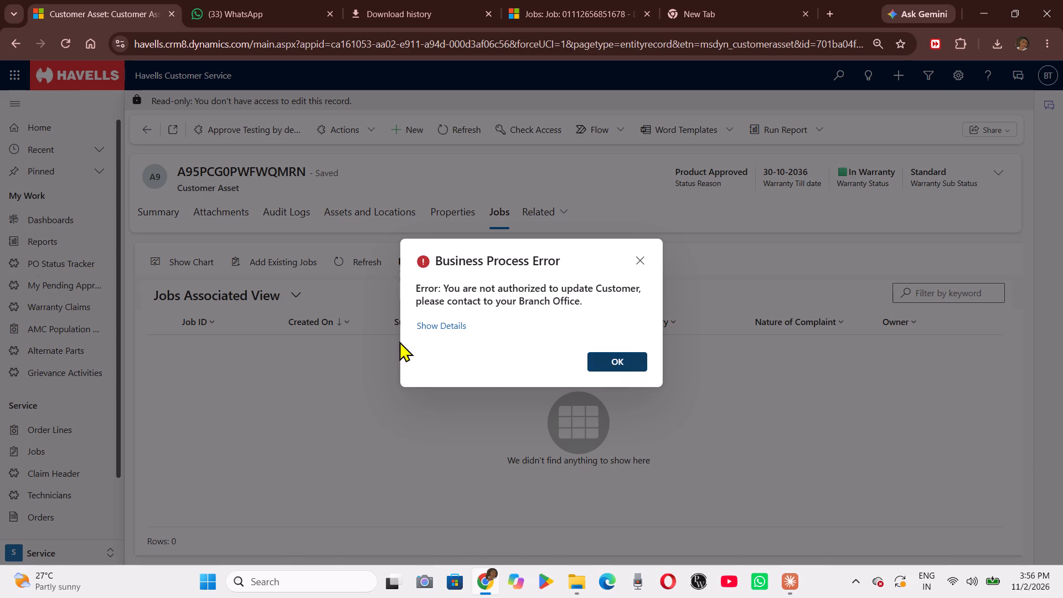
{"action": "left_click", "coordinate": [575, 0]}
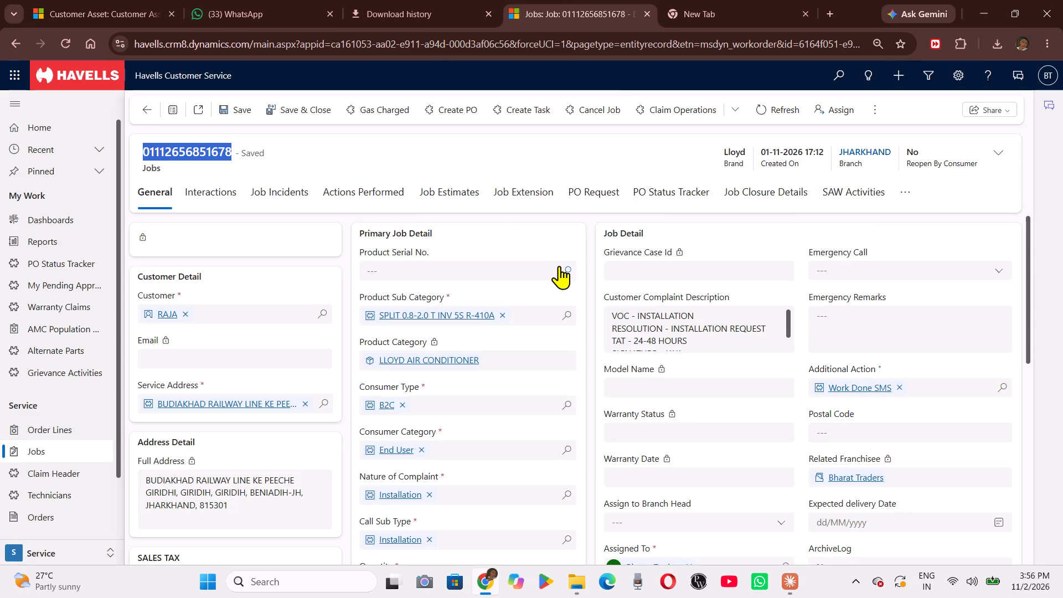
{"action": "left_click", "coordinate": [559, 266]}
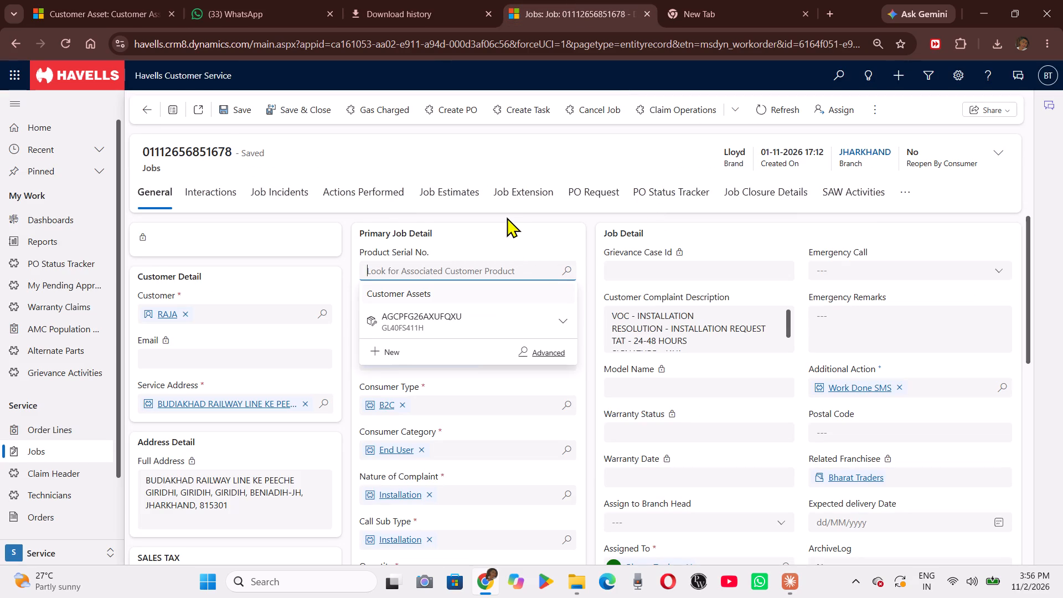
{"action": "left_click", "coordinate": [507, 217]}
{"action": "scroll", "coordinate": [529, 448], "scroll_direction": "down", "scroll_amount": 2}
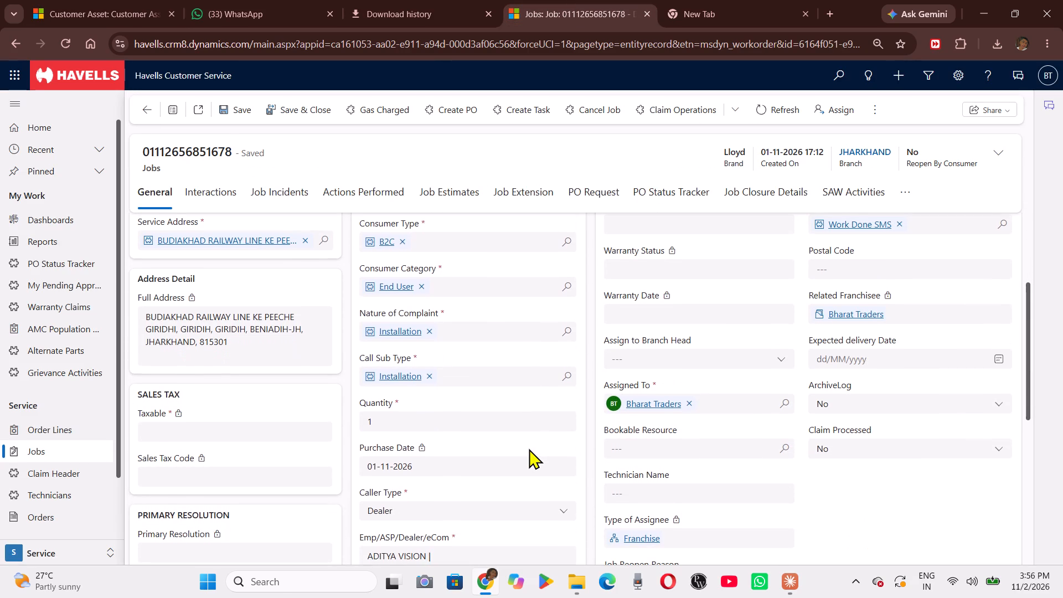
{"action": "scroll", "coordinate": [529, 448], "scroll_direction": "up", "scroll_amount": 2}
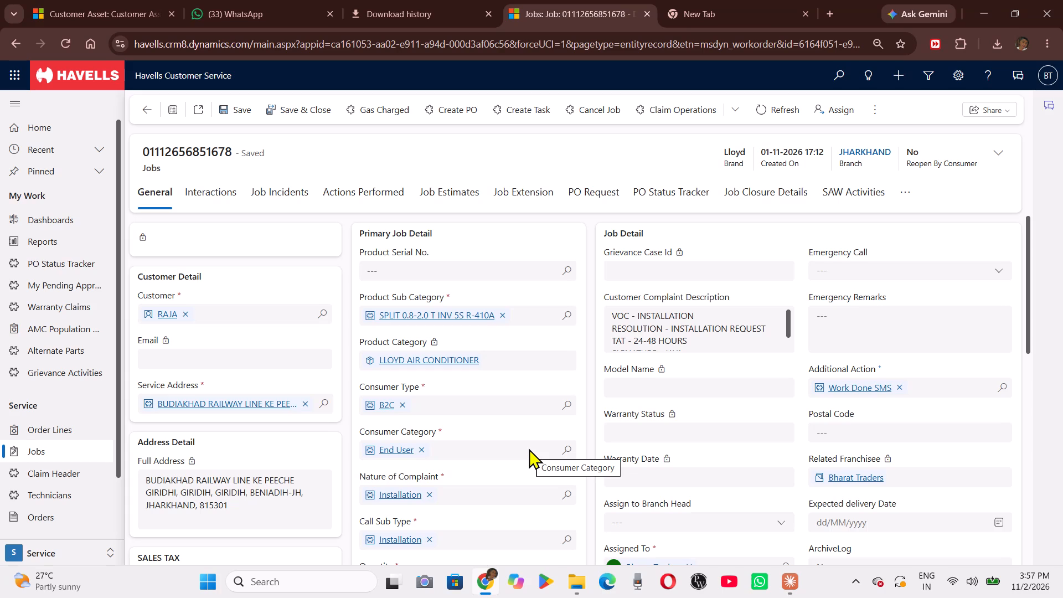
{"action": "scroll", "coordinate": [605, 405], "scroll_direction": "up", "scroll_amount": 1}
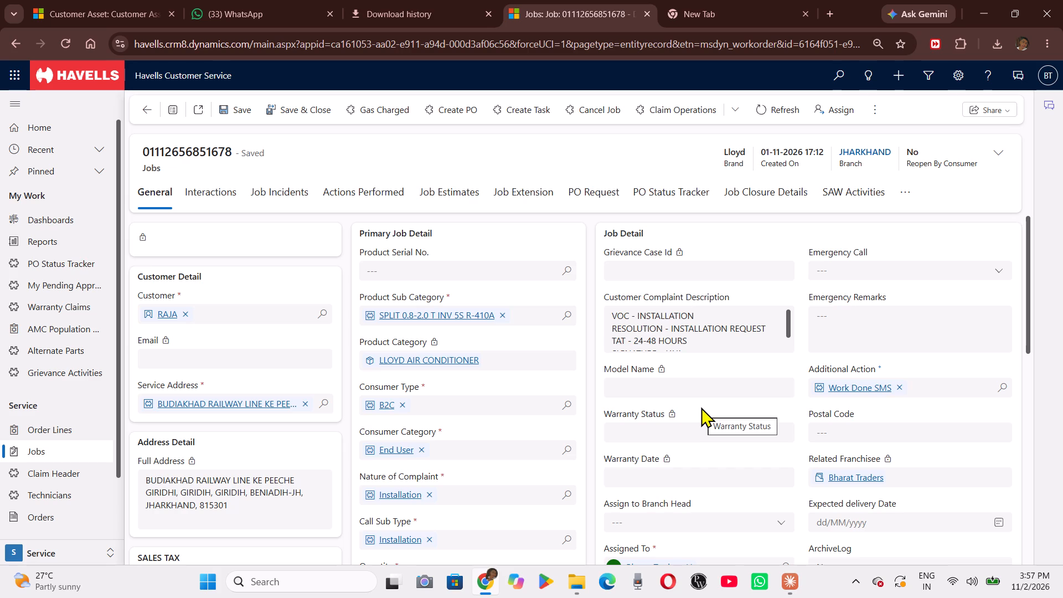
Set the job's Assigned To to the chosen franchise technician instead of Bharat Traders, and save the job.
{"action": "scroll", "coordinate": [743, 498], "scroll_direction": "down", "scroll_amount": 1}
{"action": "left_click", "coordinate": [777, 478]}
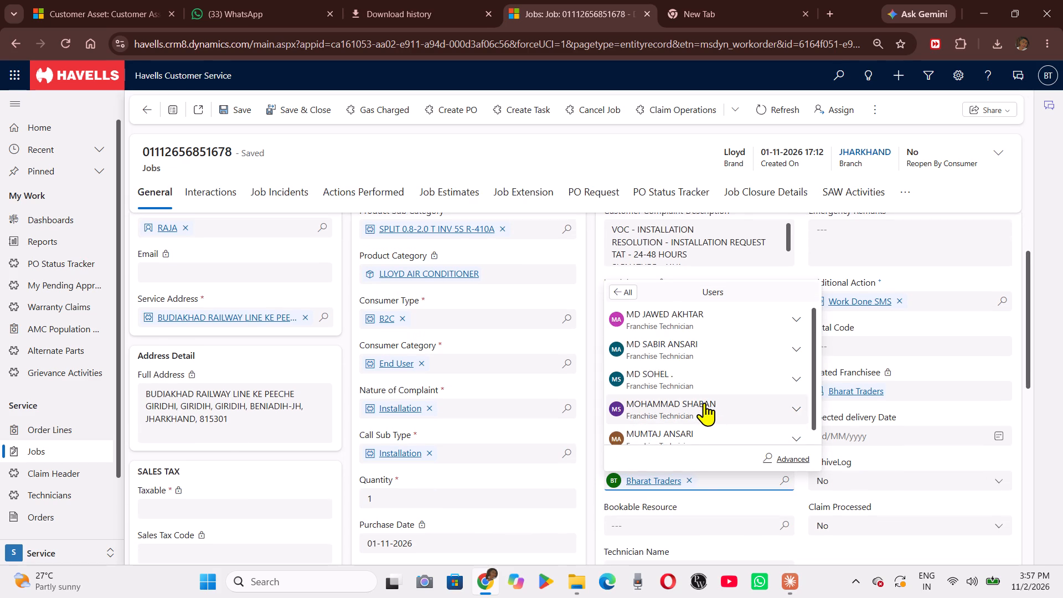
{"action": "left_click", "coordinate": [704, 403]}
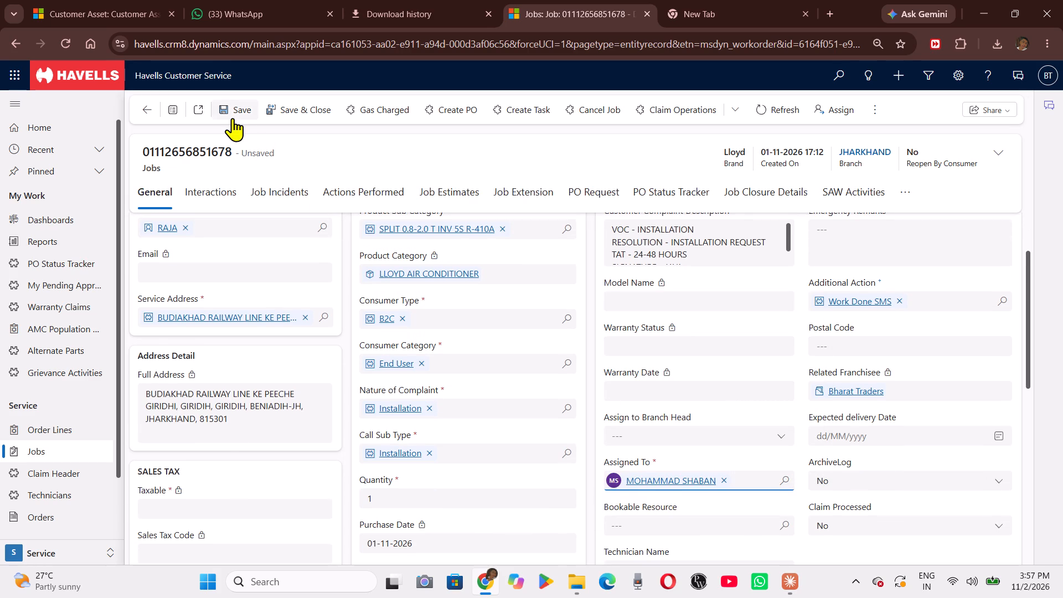
{"action": "left_click", "coordinate": [233, 118]}
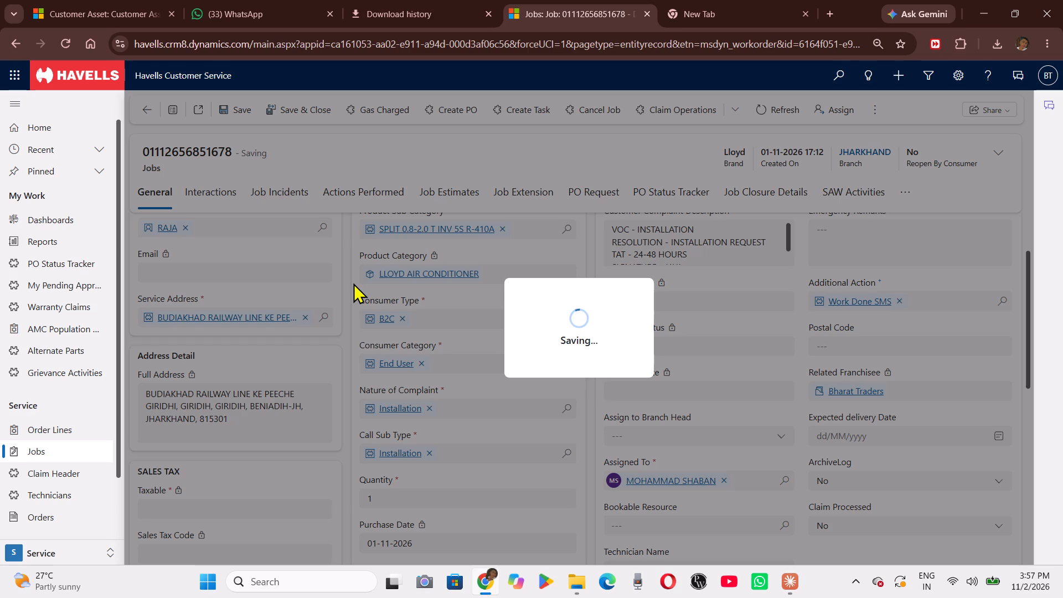
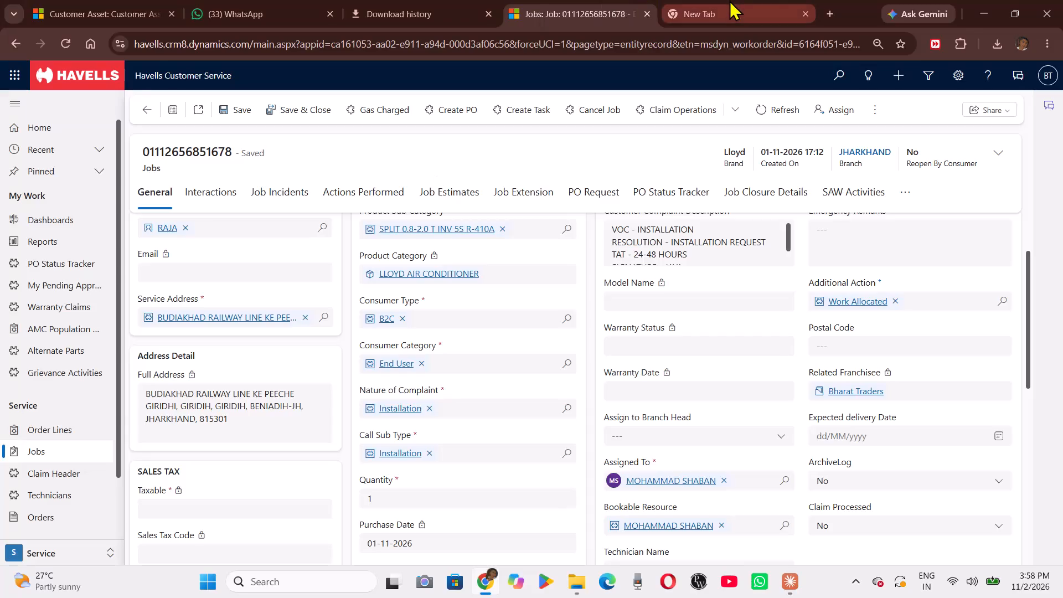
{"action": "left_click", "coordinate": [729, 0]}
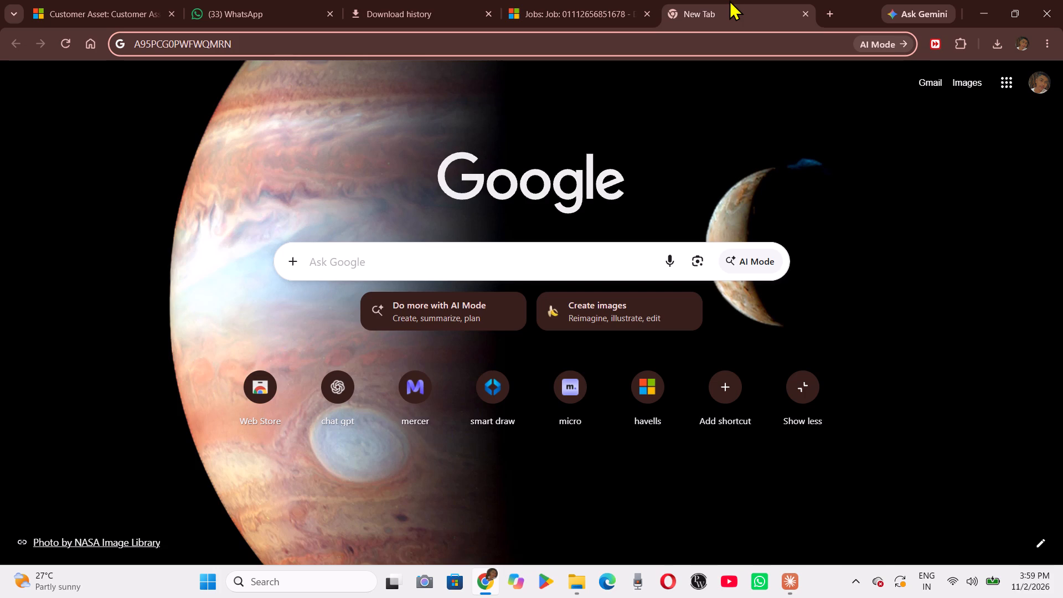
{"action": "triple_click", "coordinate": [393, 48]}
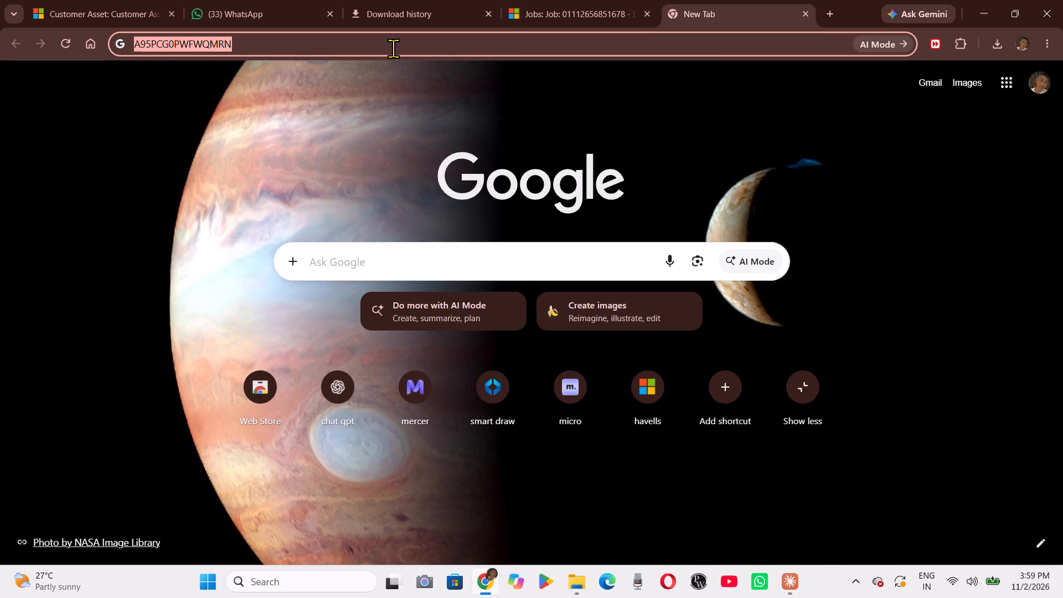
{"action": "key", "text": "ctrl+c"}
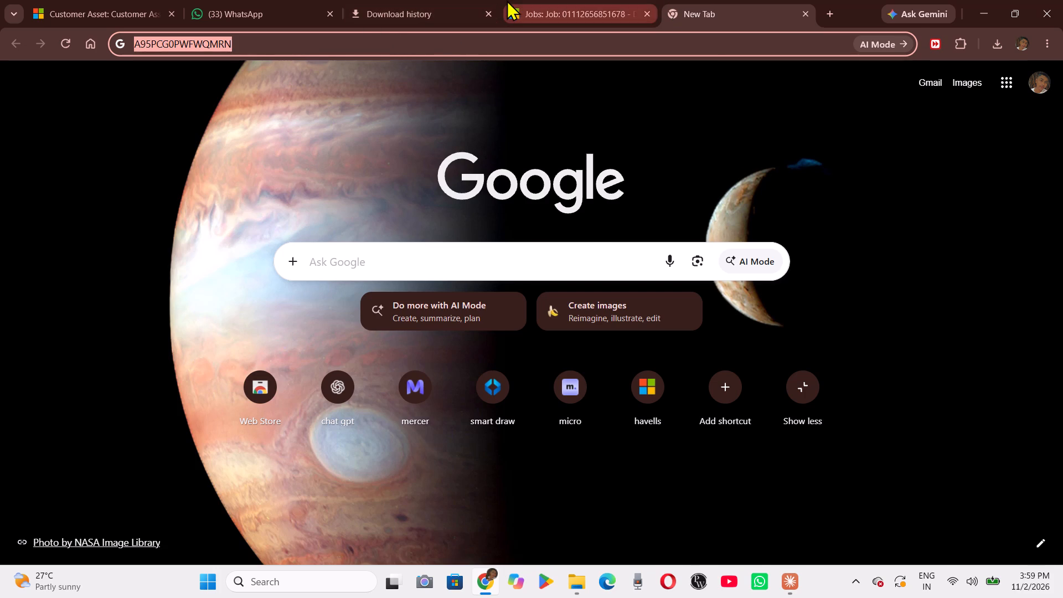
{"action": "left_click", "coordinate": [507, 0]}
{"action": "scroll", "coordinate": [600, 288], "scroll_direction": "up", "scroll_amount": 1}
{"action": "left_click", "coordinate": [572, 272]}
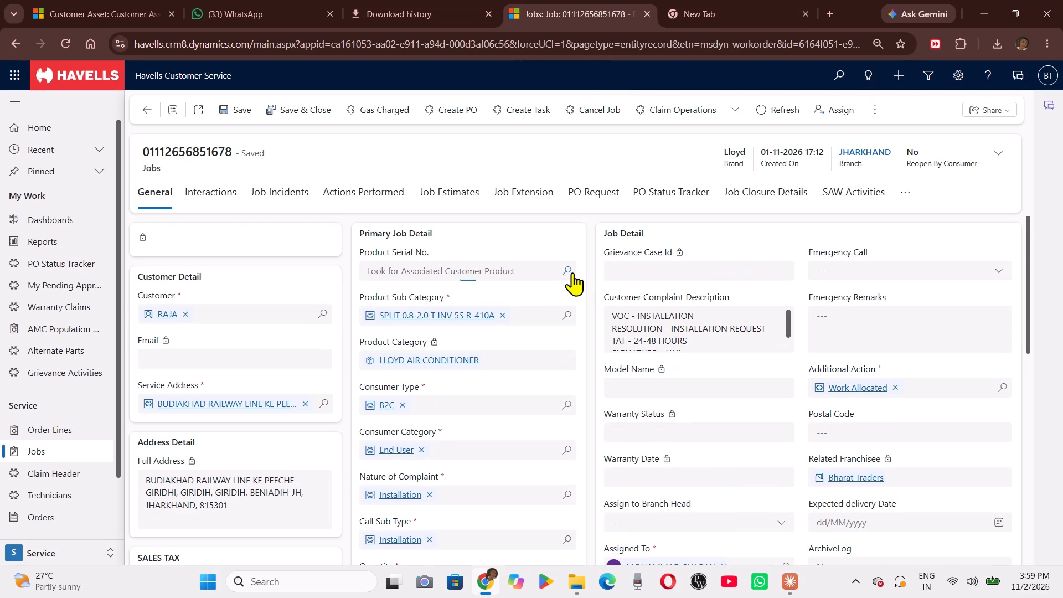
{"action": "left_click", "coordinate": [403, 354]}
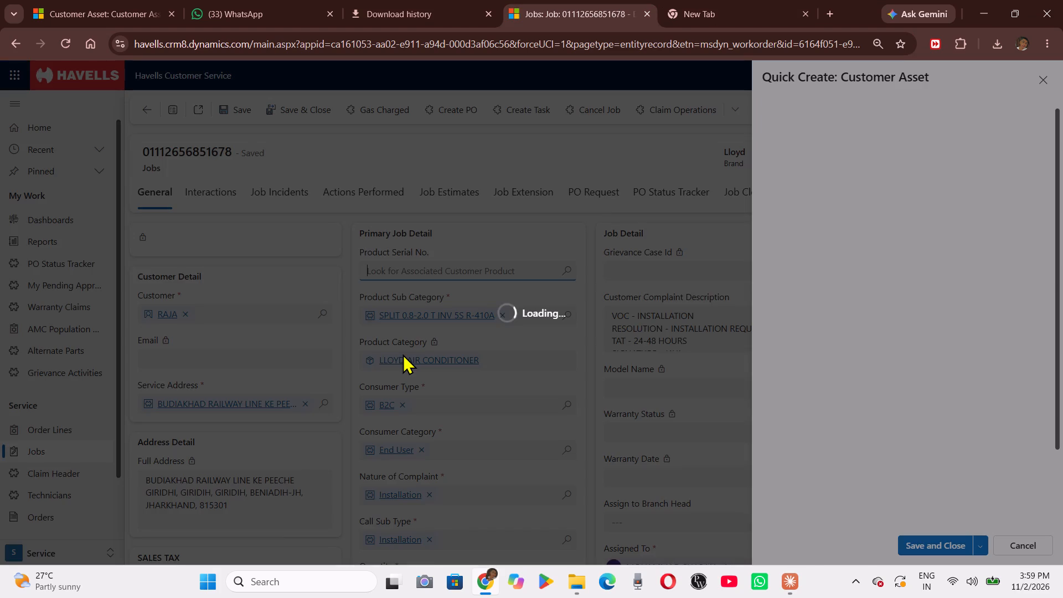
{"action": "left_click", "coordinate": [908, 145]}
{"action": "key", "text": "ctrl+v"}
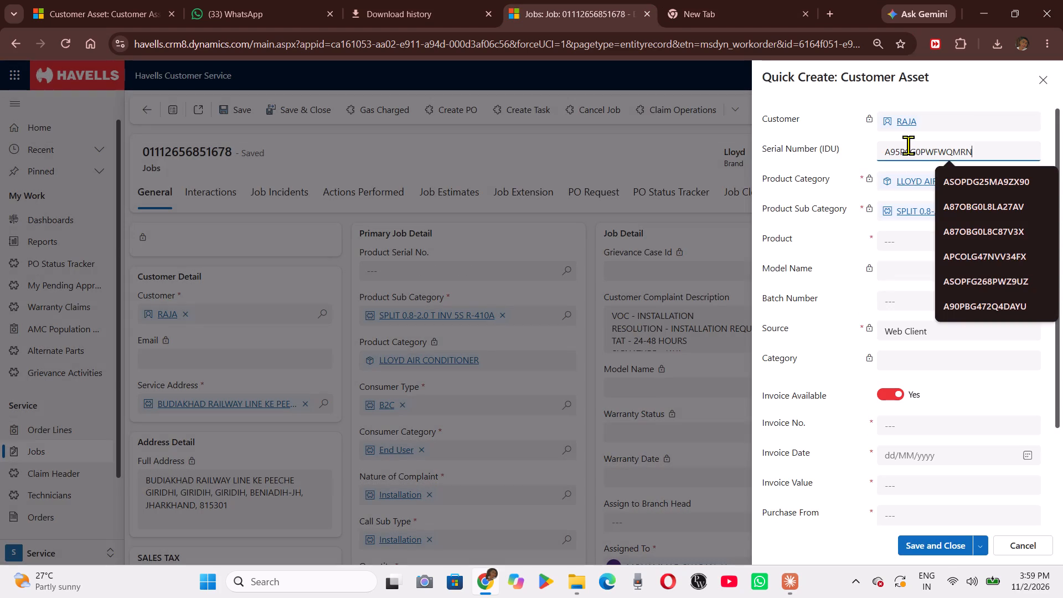
Search the new asset's Product lookup for GLS18I3ASHSR.
{"action": "left_click", "coordinate": [929, 250]}
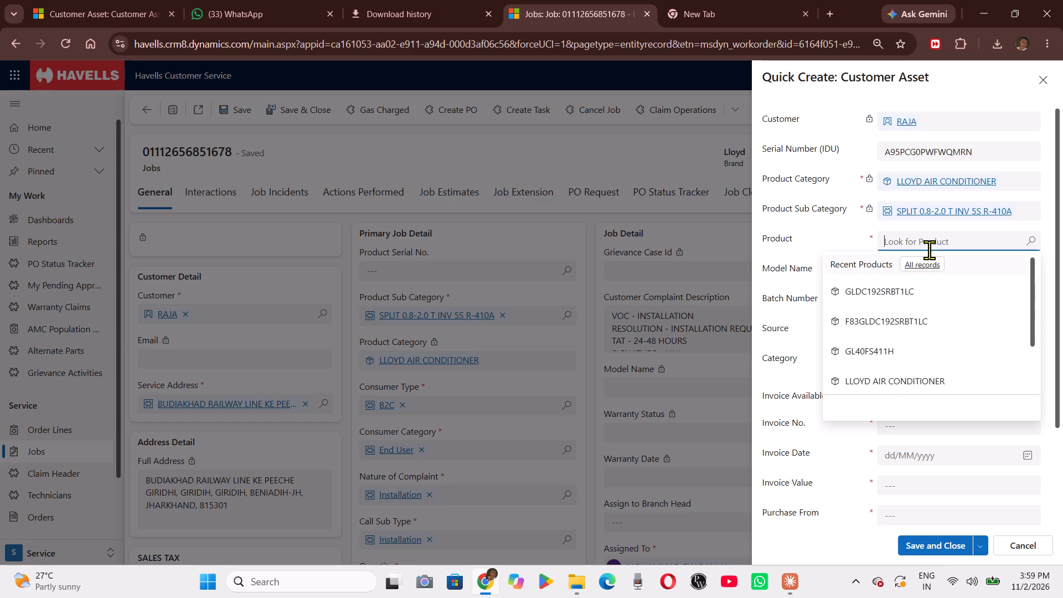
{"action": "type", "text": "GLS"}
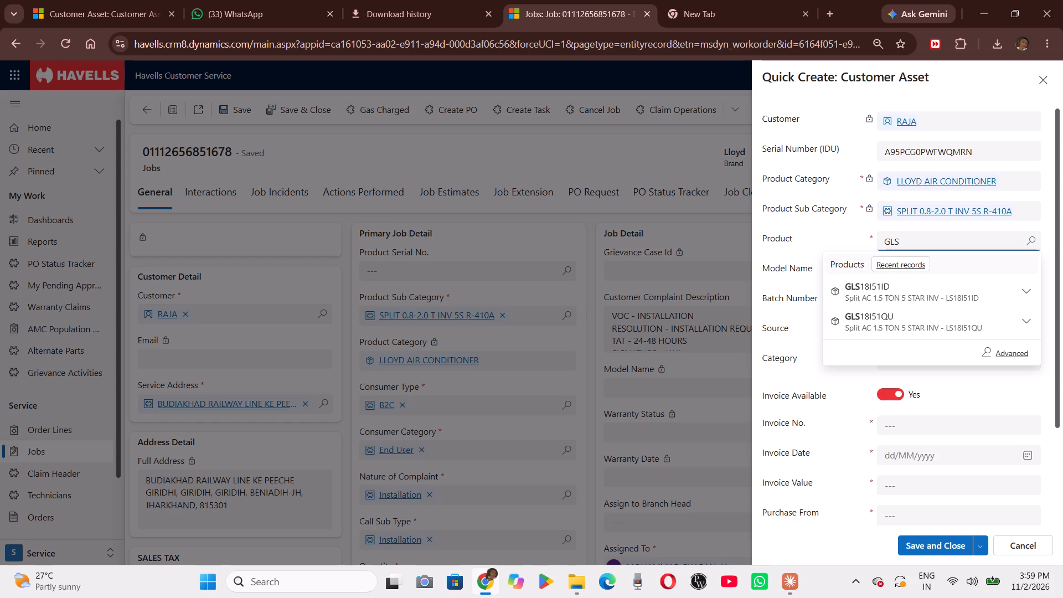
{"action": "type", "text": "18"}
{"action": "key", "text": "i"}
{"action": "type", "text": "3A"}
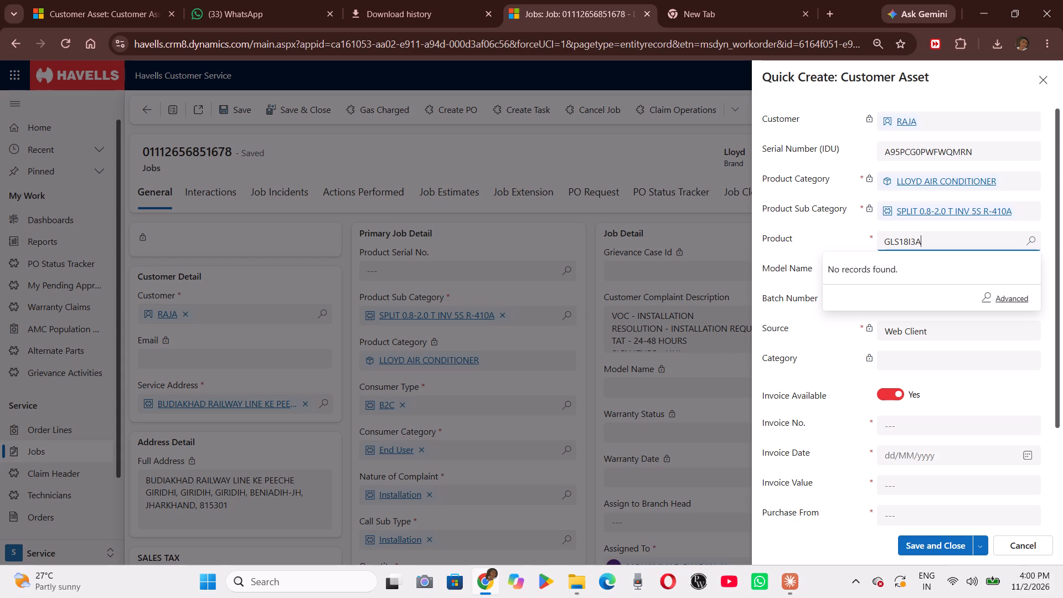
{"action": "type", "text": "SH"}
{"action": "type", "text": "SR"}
Copy the product code GLS18I3ASHSR and note it beside the serial number in the spare browser tab's address bar.
{"action": "triple_click", "coordinate": [940, 236]}
{"action": "key", "text": "ctrl+c"}
{"action": "key", "text": "ctrl+c"}
{"action": "left_click", "coordinate": [751, 0]}
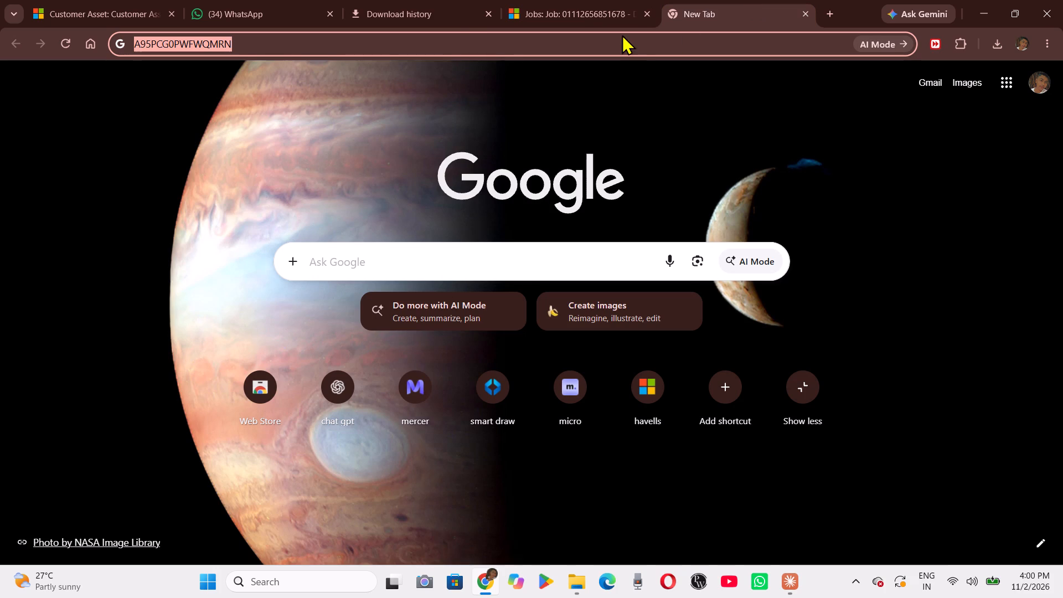
{"action": "left_click", "coordinate": [462, 35]}
{"action": "key", "text": "space"}
{"action": "key", "text": "space"}
{"action": "key", "text": "space"}
{"action": "key", "text": "space"}
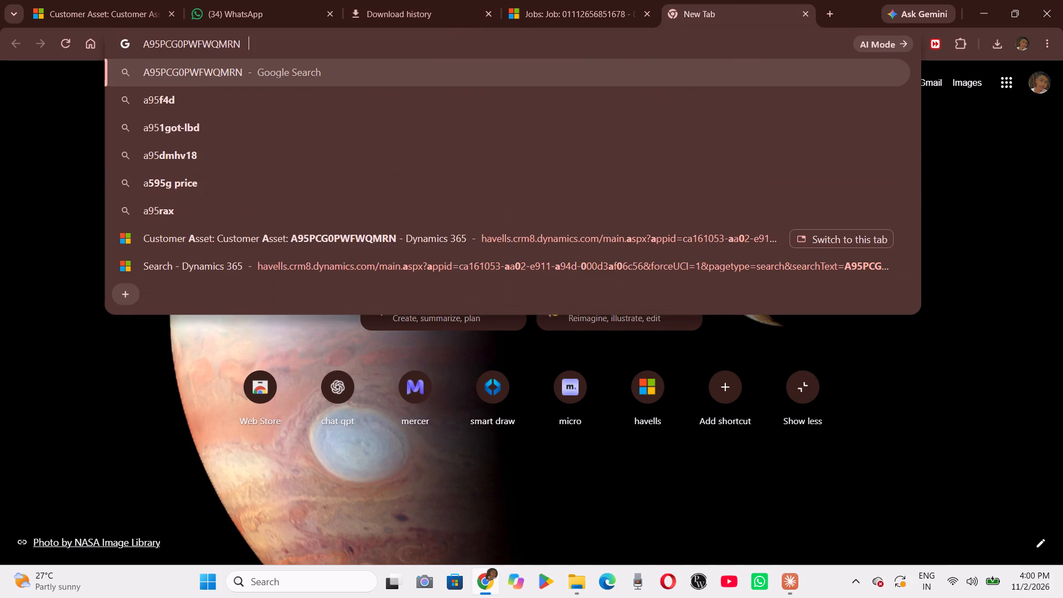
{"action": "key", "text": "ctrl+v"}
Search all records for GLS18I3ASHSR, open the product and copy its Product Sub Category.
{"action": "left_click", "coordinate": [572, 0]}
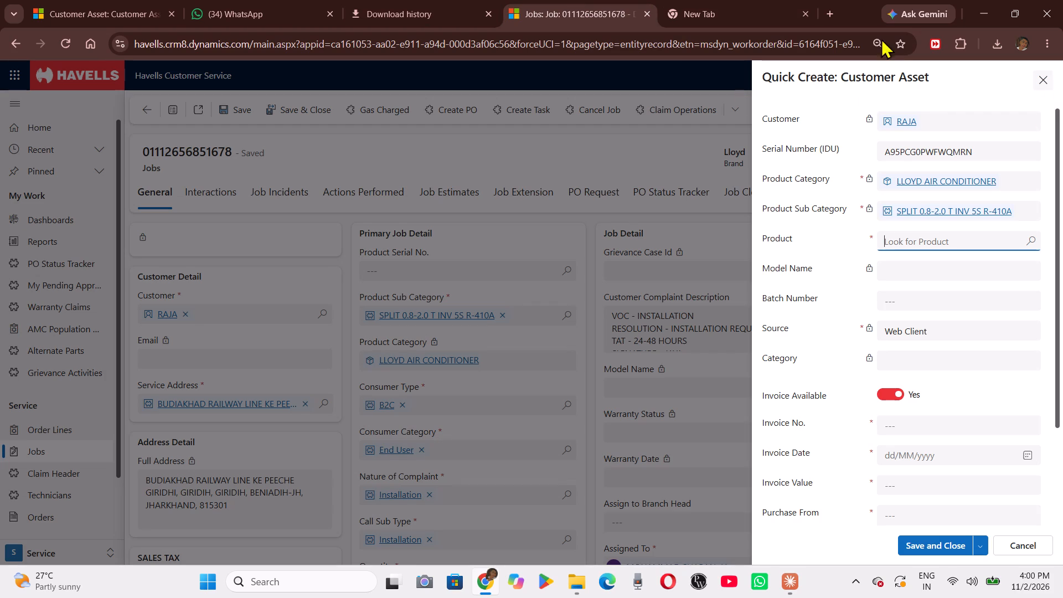
{"action": "left_click", "coordinate": [146, 0]}
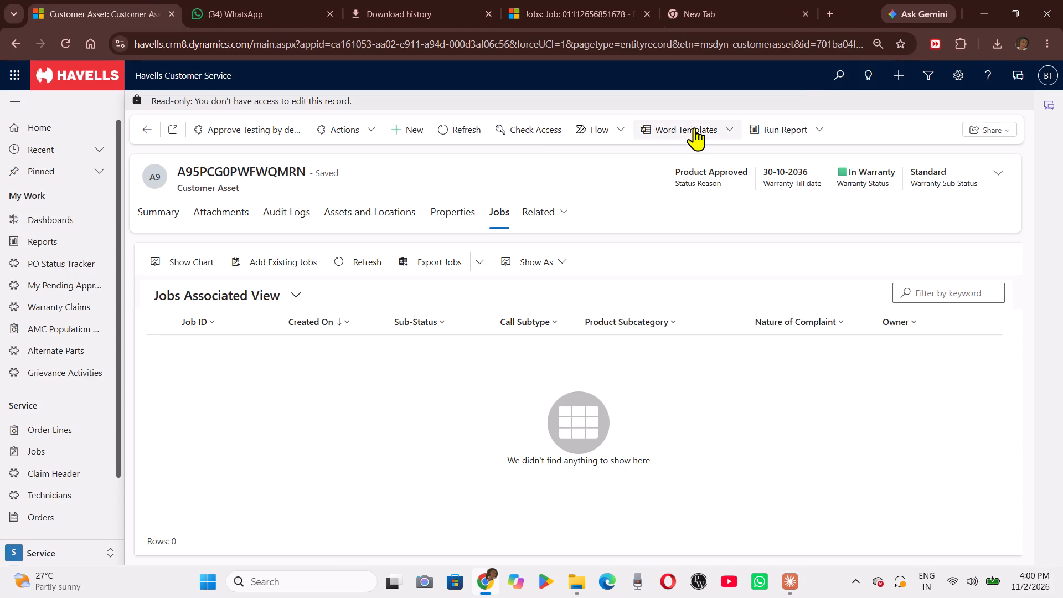
{"action": "left_click", "coordinate": [835, 78]}
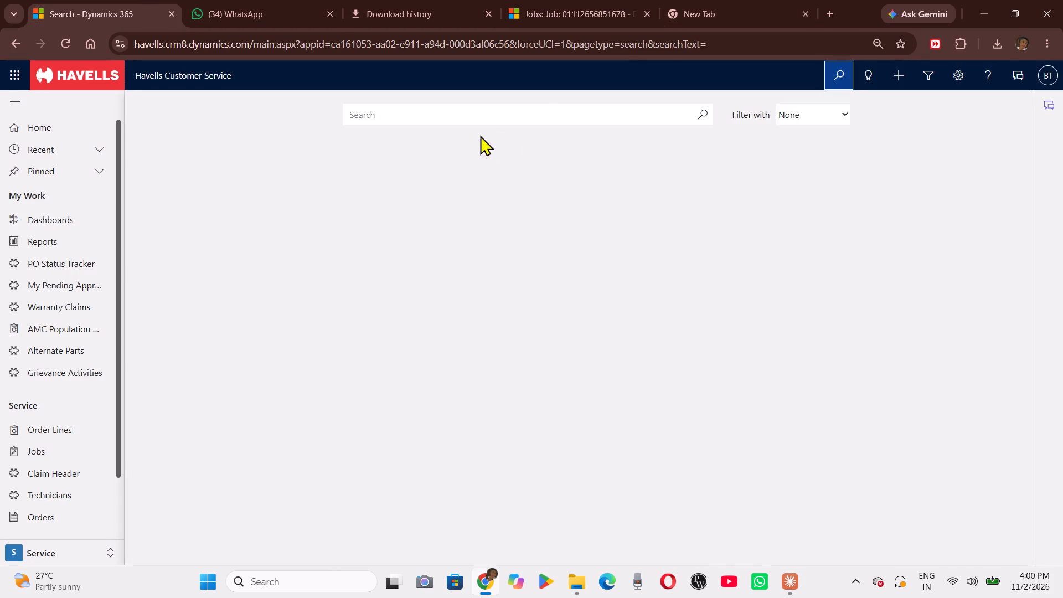
{"action": "left_click", "coordinate": [541, 114]}
{"action": "key", "text": "ctrl+v"}
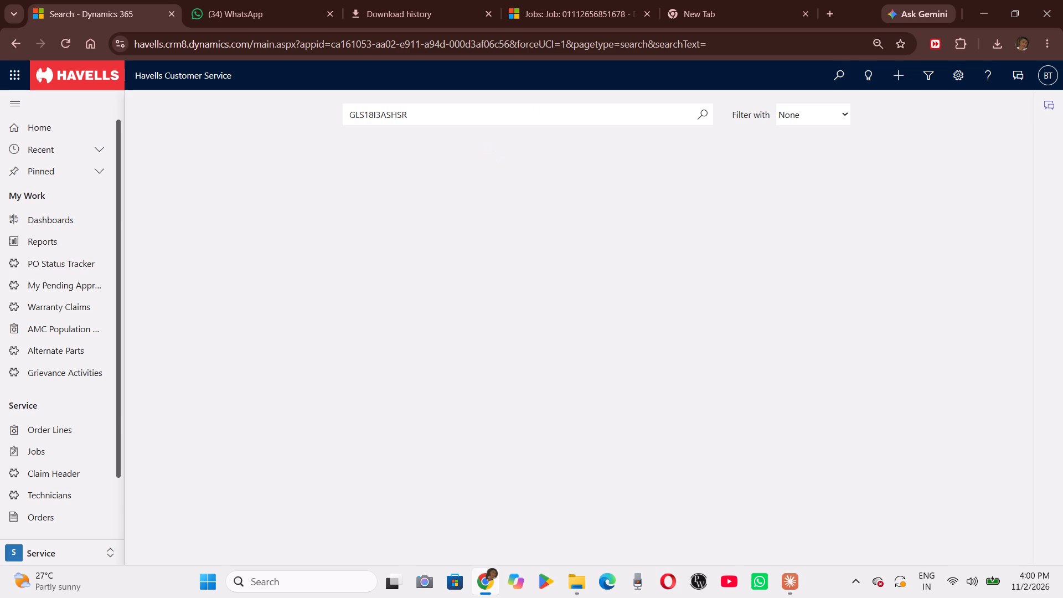
{"action": "key", "text": "Return"}
{"action": "left_click", "coordinate": [559, 191]}
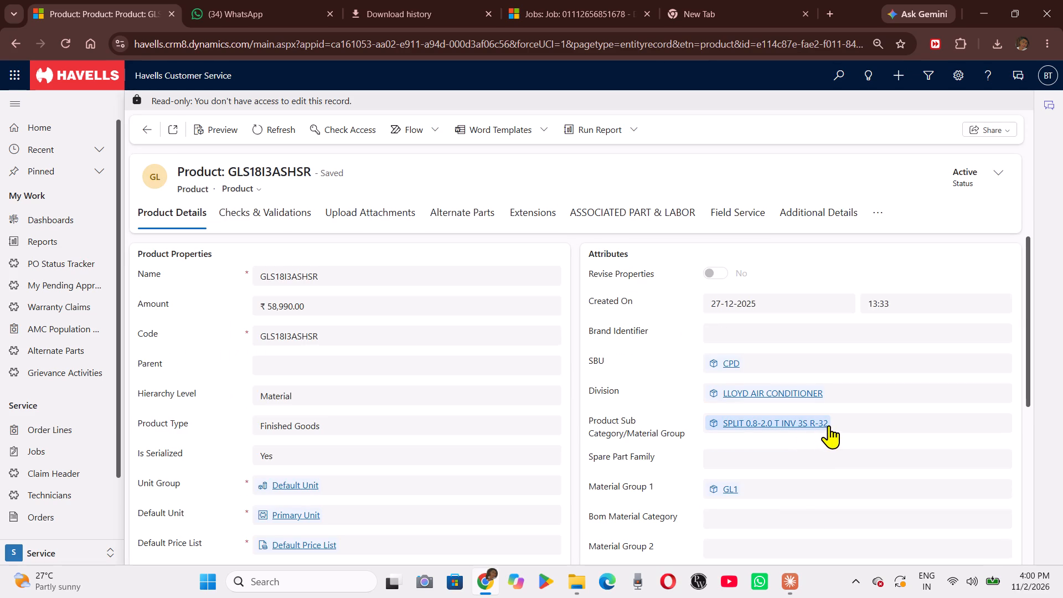
{"action": "left_click_drag", "start_coordinate": [829, 425], "coordinate": [723, 432]}
{"action": "key", "text": "ctrl+c"}
{"action": "key", "text": "ctrl+c"}
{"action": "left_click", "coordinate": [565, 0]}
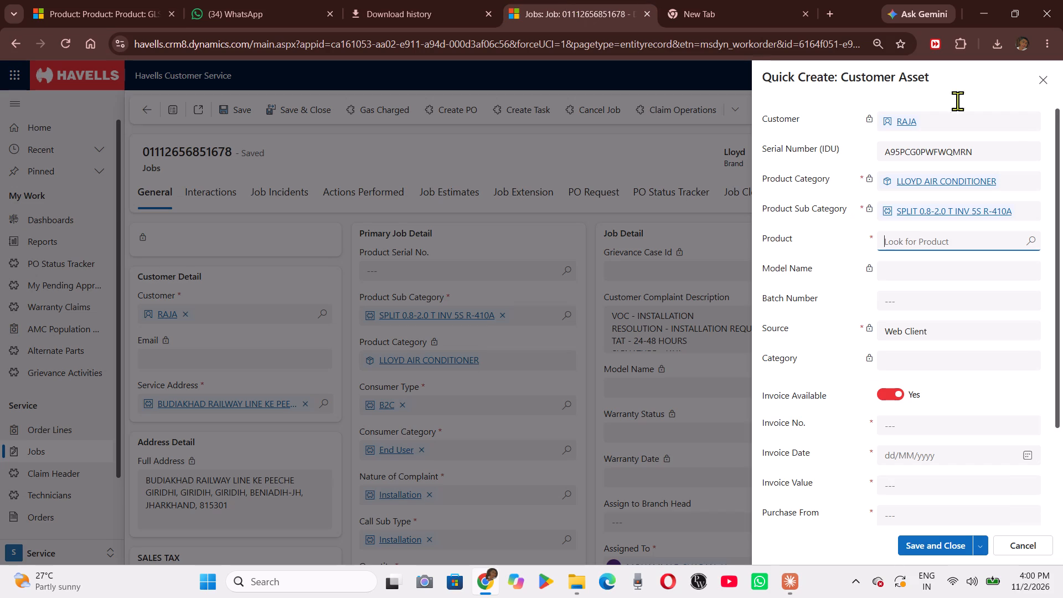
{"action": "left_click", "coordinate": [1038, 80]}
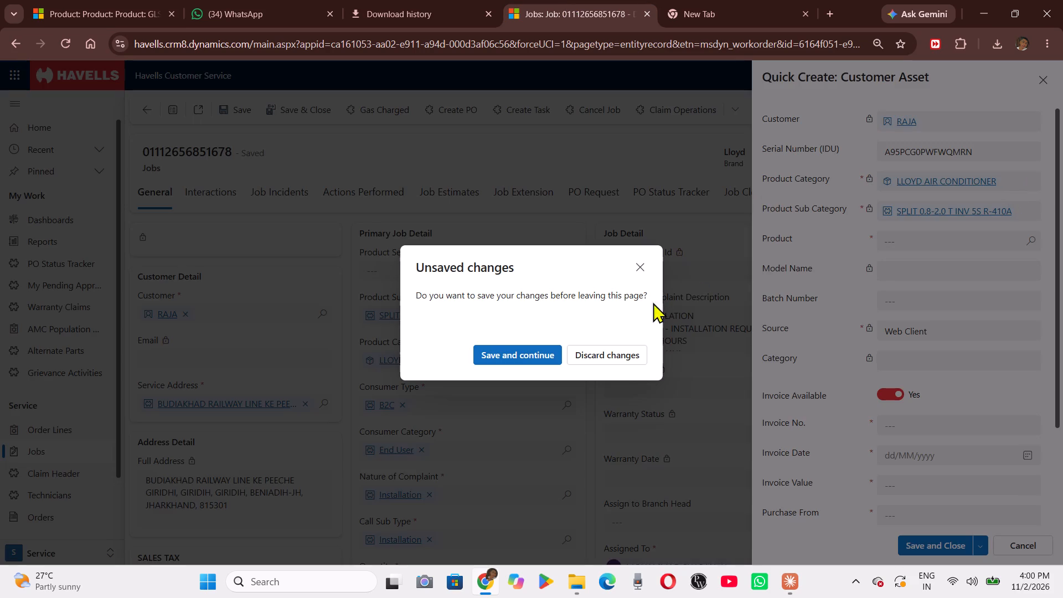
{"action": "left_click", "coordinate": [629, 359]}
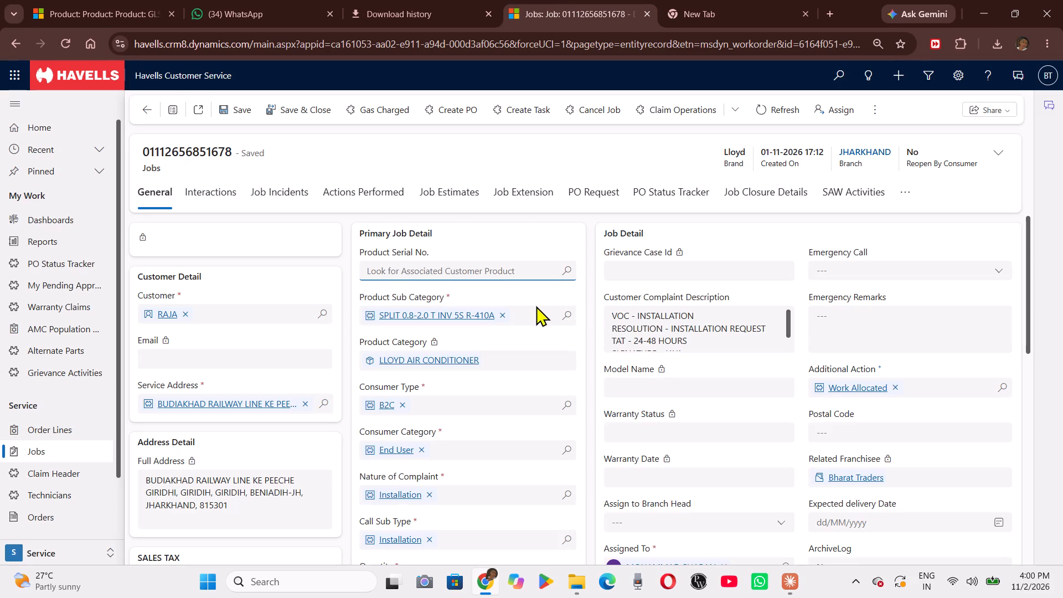
Set the job's Product Sub Category to SPLIT 0.8-2.0 T INV 3S R-32 and save the job.
{"action": "left_click", "coordinate": [504, 316]}
{"action": "key", "text": "ctrl+v"}
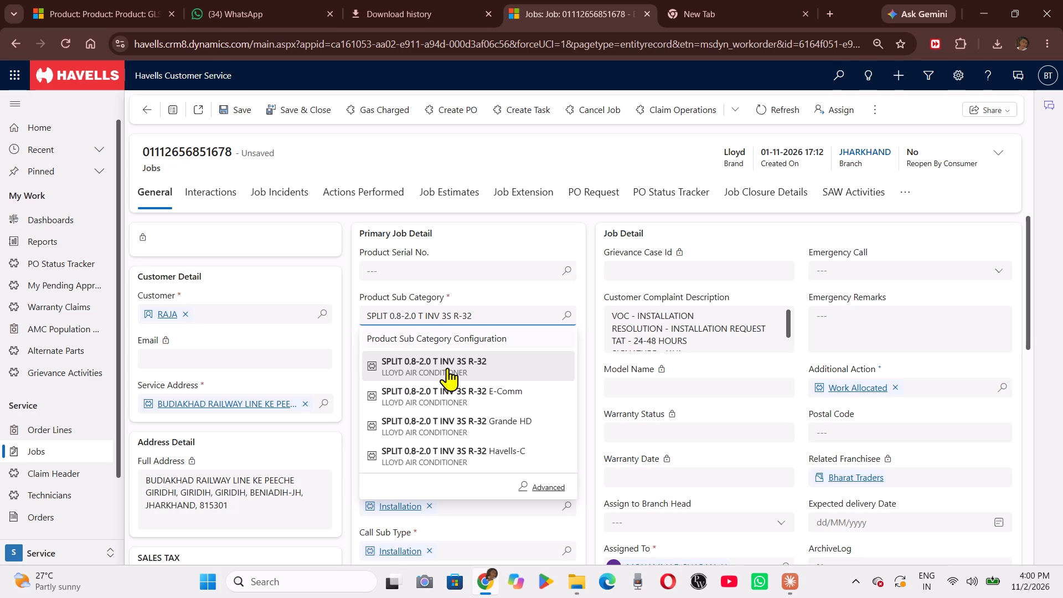
{"action": "left_click", "coordinate": [447, 368]}
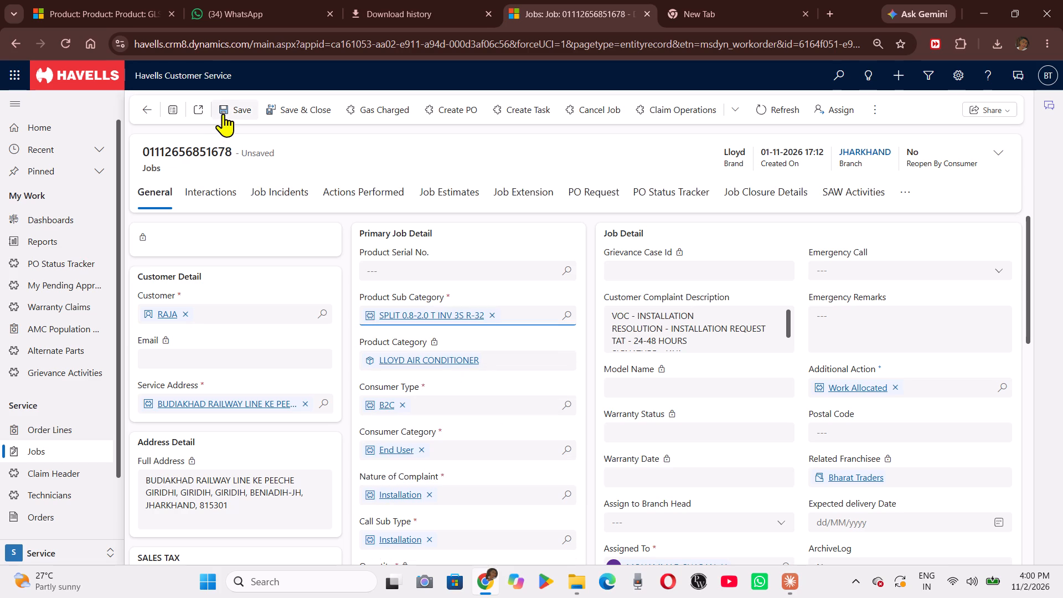
{"action": "left_click", "coordinate": [223, 114]}
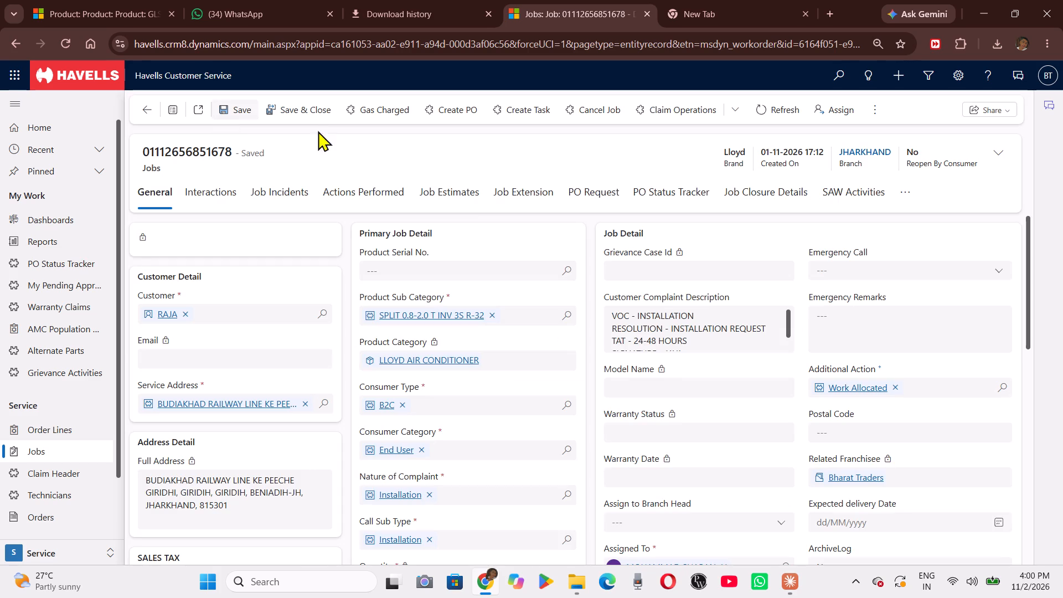
{"action": "left_click", "coordinate": [569, 271]}
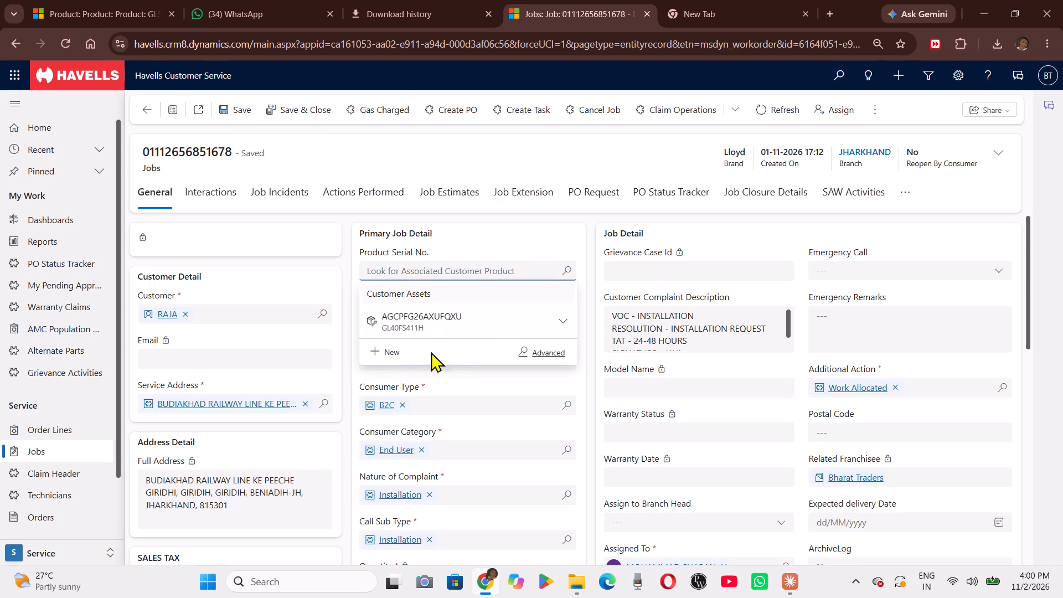
{"action": "left_click", "coordinate": [393, 359]}
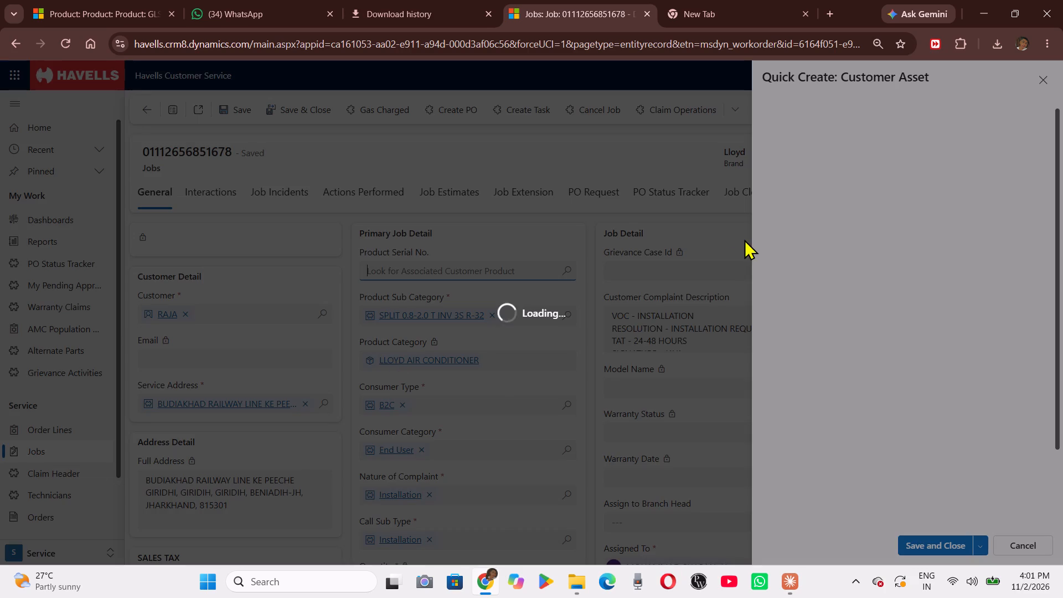
{"action": "left_click", "coordinate": [690, 0]}
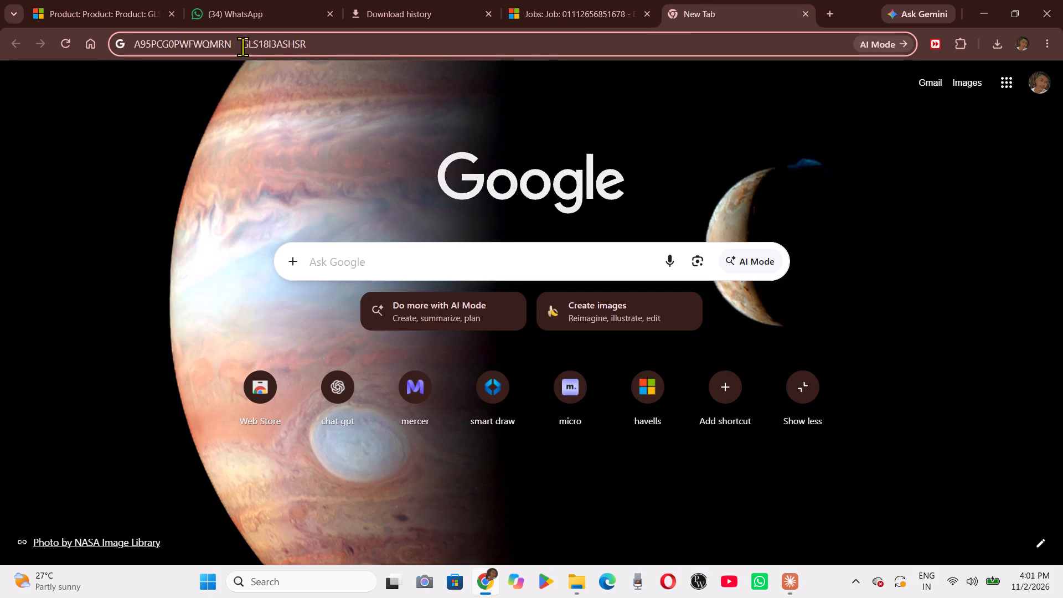
{"action": "left_click_drag", "start_coordinate": [234, 44], "coordinate": [131, 45]}
{"action": "key", "text": "ctrl+c"}
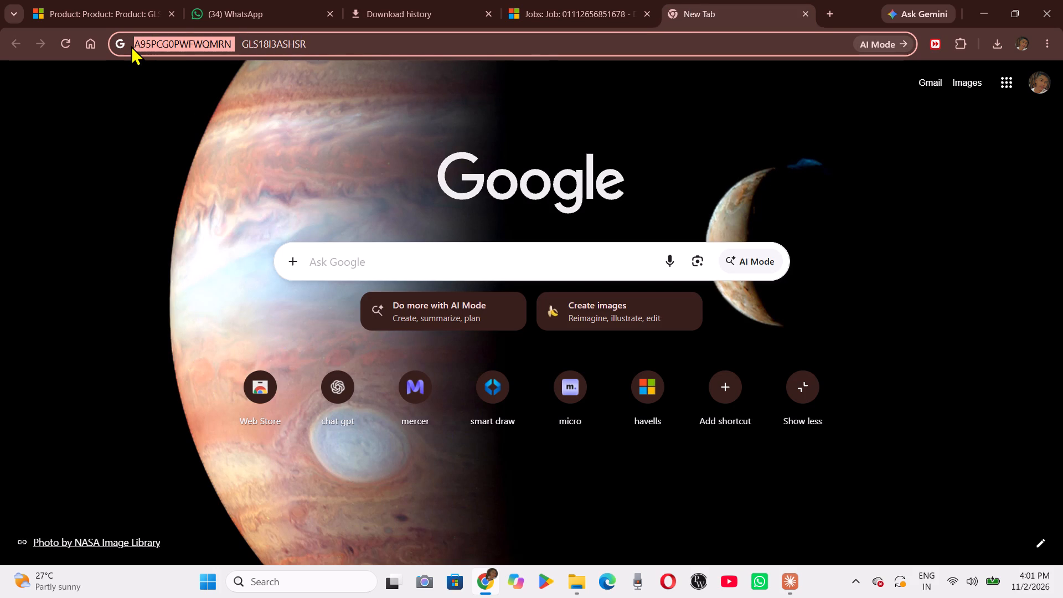
{"action": "left_click", "coordinate": [433, 6]}
{"action": "left_click", "coordinate": [580, 1]}
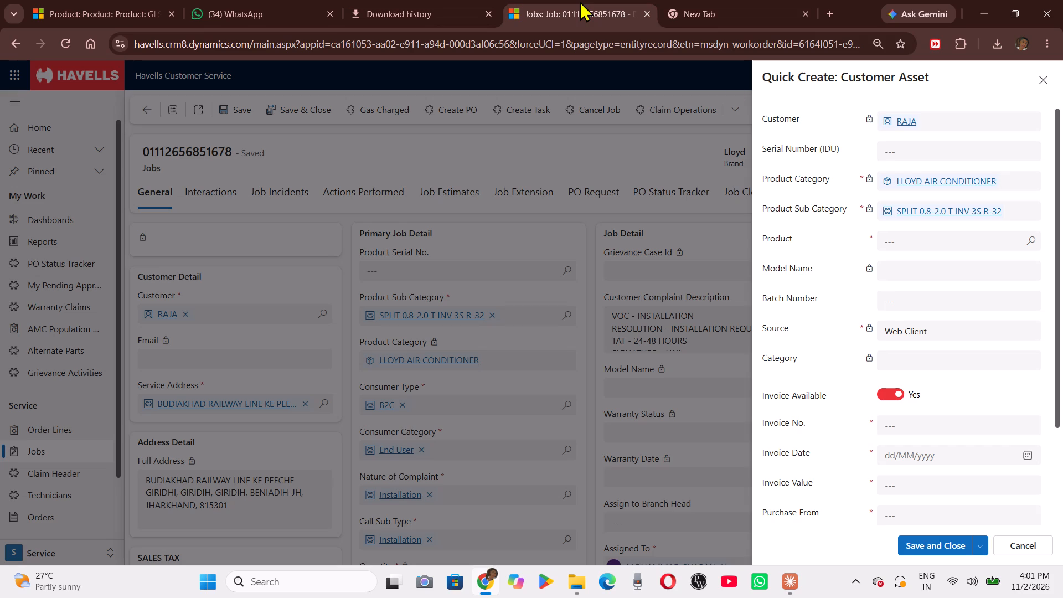
{"action": "left_click", "coordinate": [892, 151]}
{"action": "key", "text": "ctrl+v"}
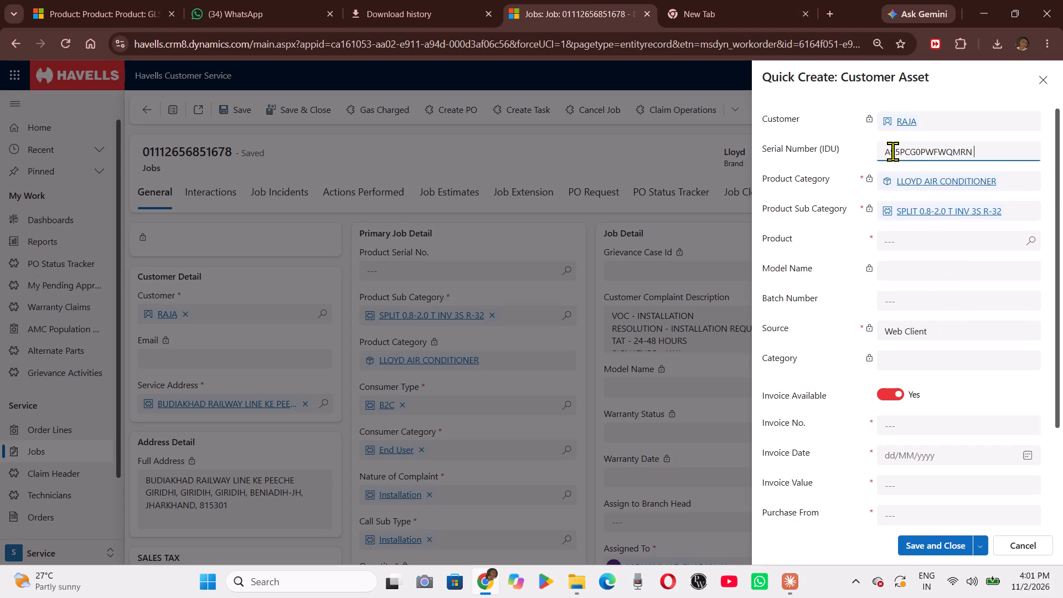
Copy model code GLS18I3ASHSR from the notes tab and select it as the new customer asset's Product.
{"action": "left_click", "coordinate": [975, 244]}
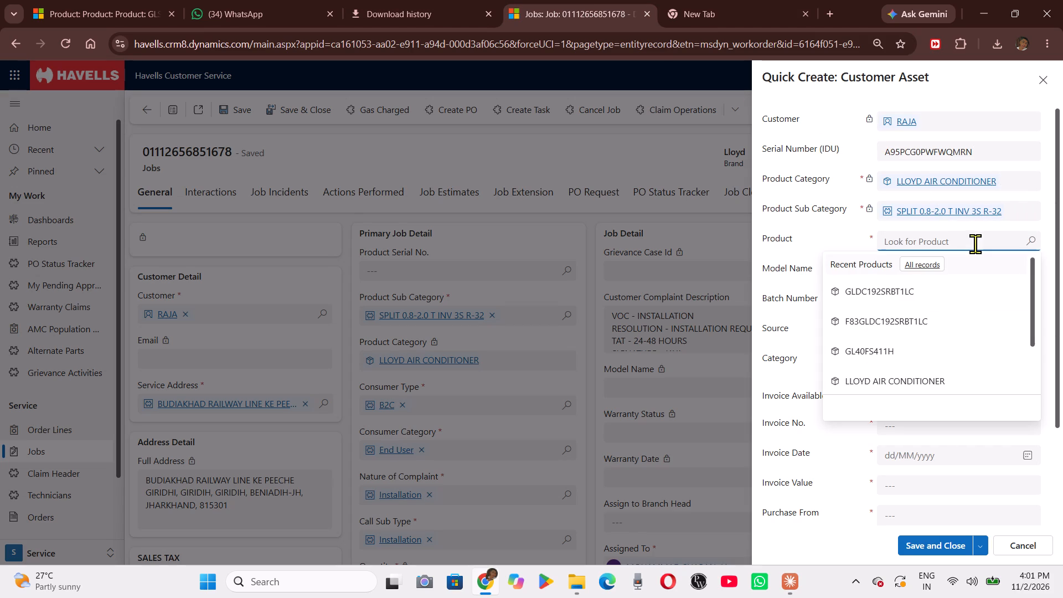
{"action": "left_click", "coordinate": [737, 0]}
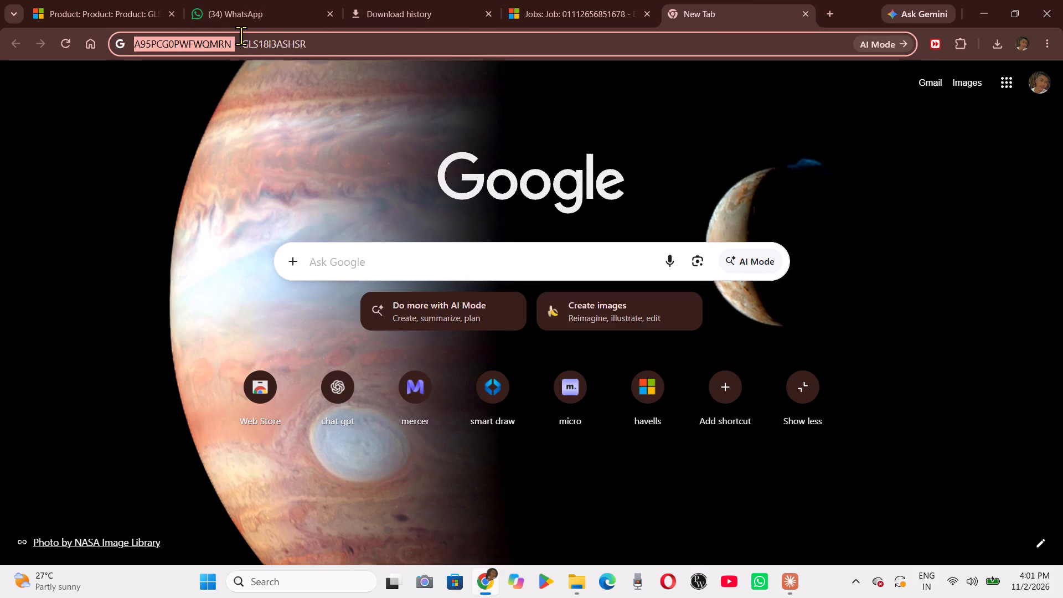
{"action": "left_click_drag", "start_coordinate": [244, 37], "coordinate": [312, 47]}
{"action": "key", "text": "ctrl+c"}
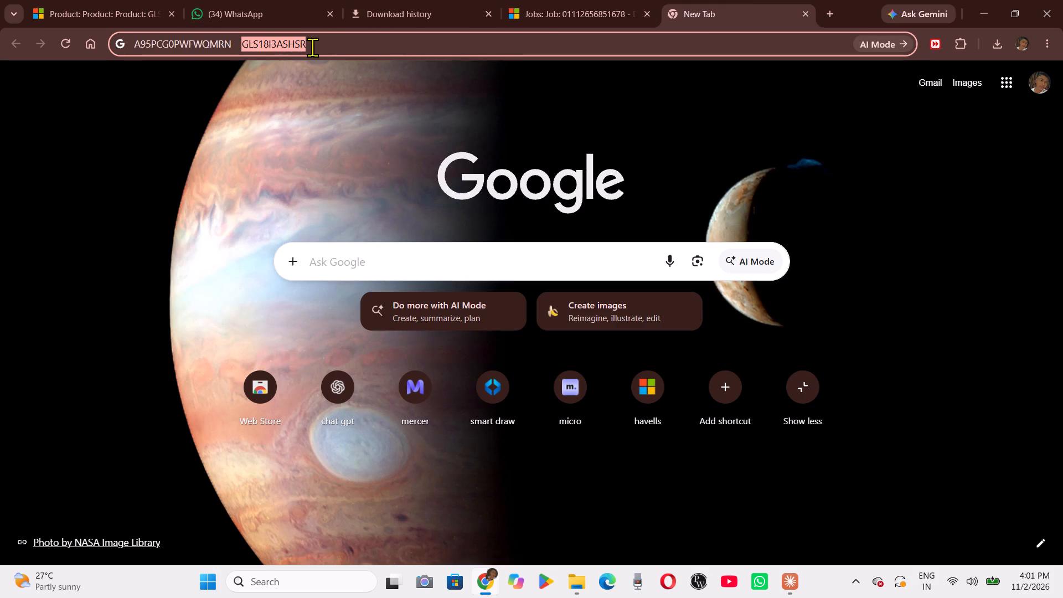
{"action": "left_click", "coordinate": [594, 0]}
{"action": "key", "text": "ctrl+v"}
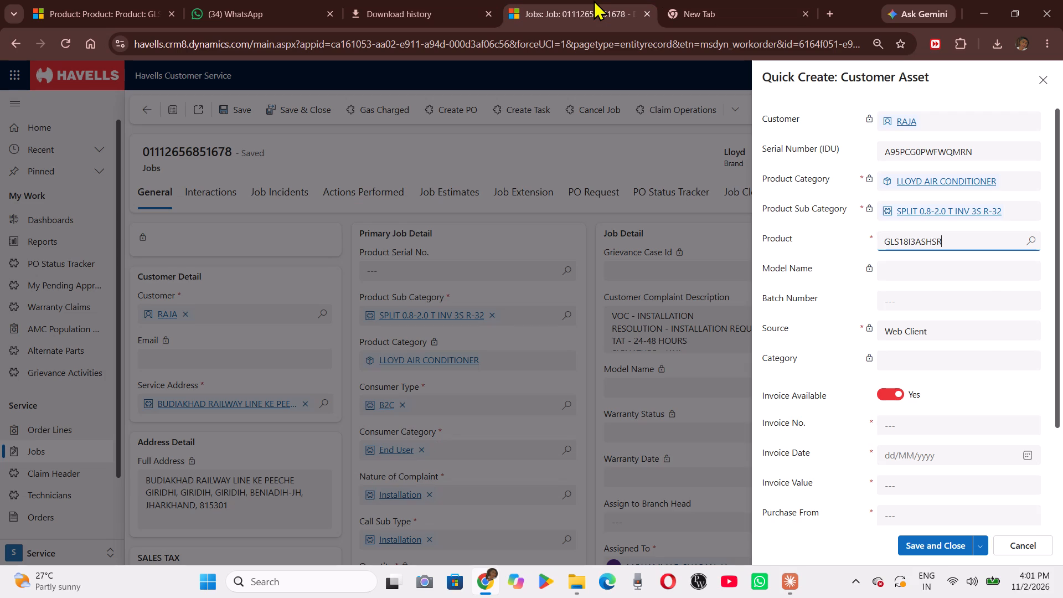
{"action": "left_click", "coordinate": [890, 293]}
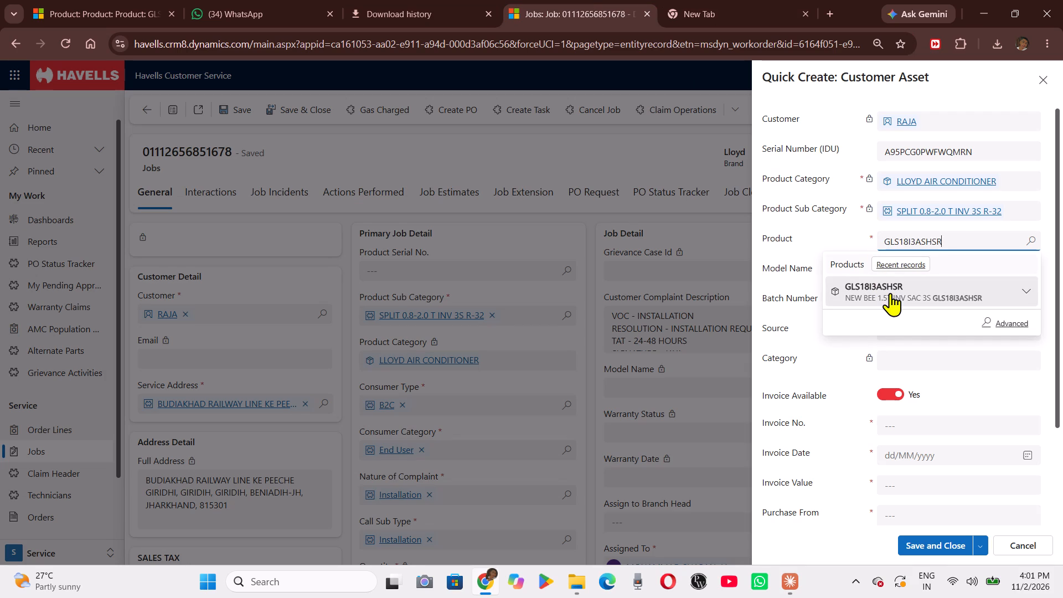
Enter 5062627SIA1074 as the asset's Invoice No., reusing the start of the previously entered number 5062526SAF617.
{"action": "scroll", "coordinate": [890, 293], "scroll_direction": "down", "scroll_amount": 2}
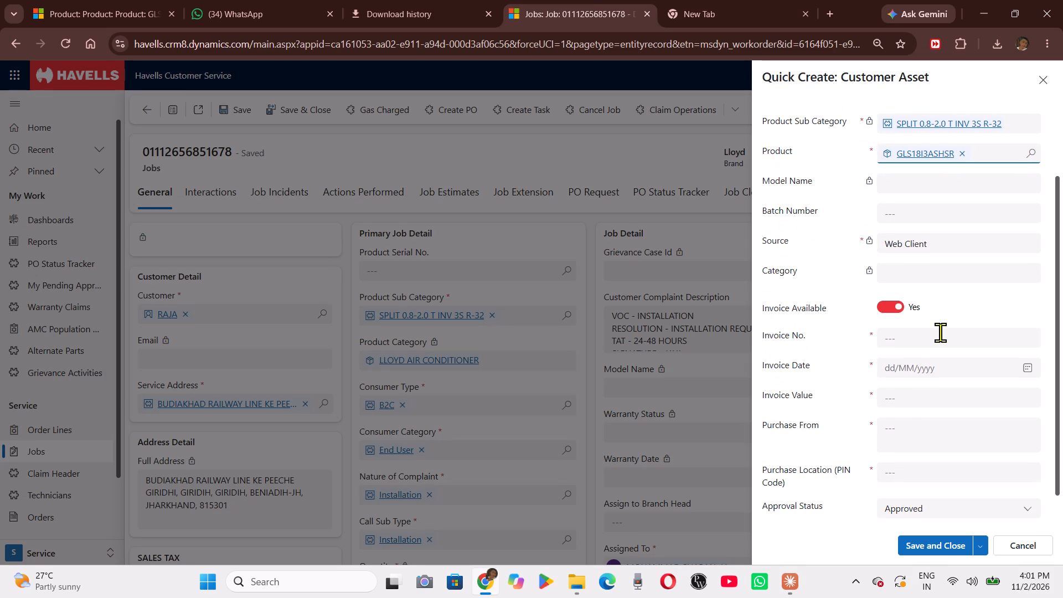
{"action": "left_click", "coordinate": [940, 332]}
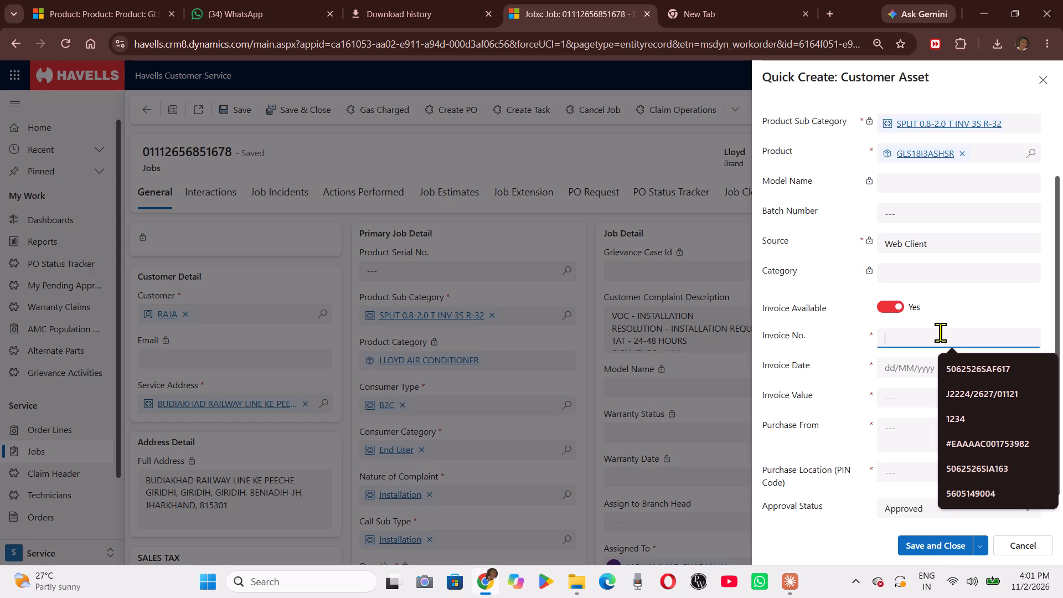
{"action": "left_click", "coordinate": [972, 362]}
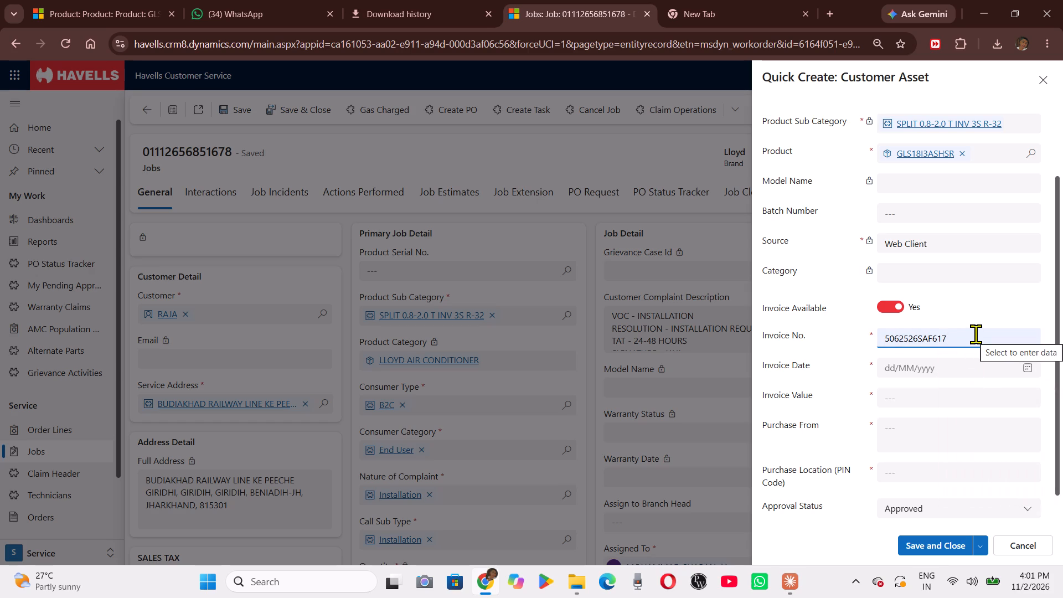
{"action": "key", "text": "BackSpace"}
{"action": "key", "text": "BackSpace"}
{"action": "key", "text": "BackSpace"}
{"action": "key", "text": "BackSpace"}
{"action": "key", "text": "BackSpace"}
{"action": "key", "text": "BackSpace"}
{"action": "key", "text": "BackSpace"}
{"action": "key", "text": "BackSpace"}
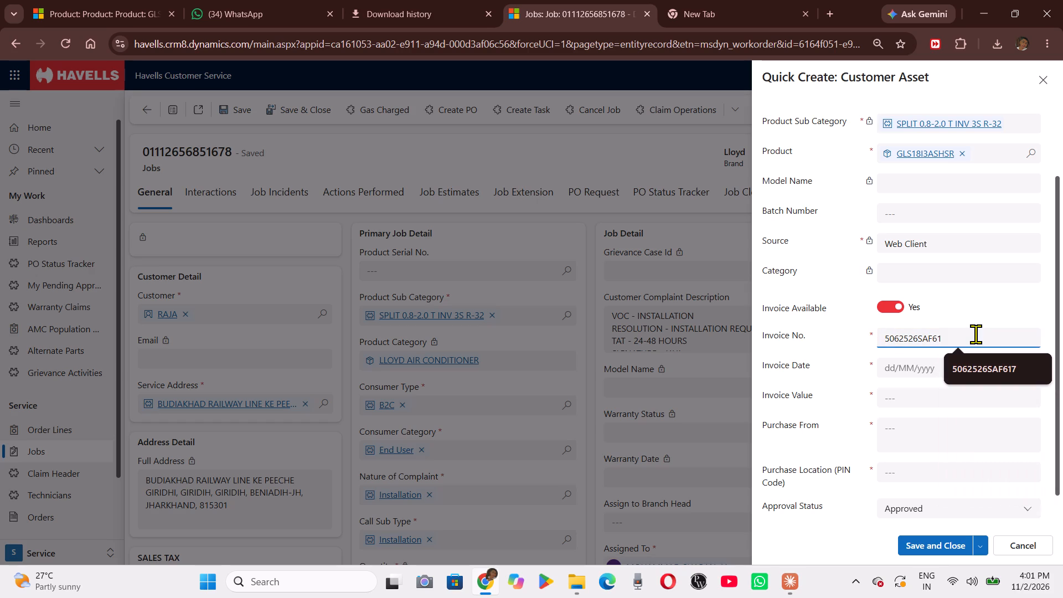
{"action": "key", "text": "BackSpace"}
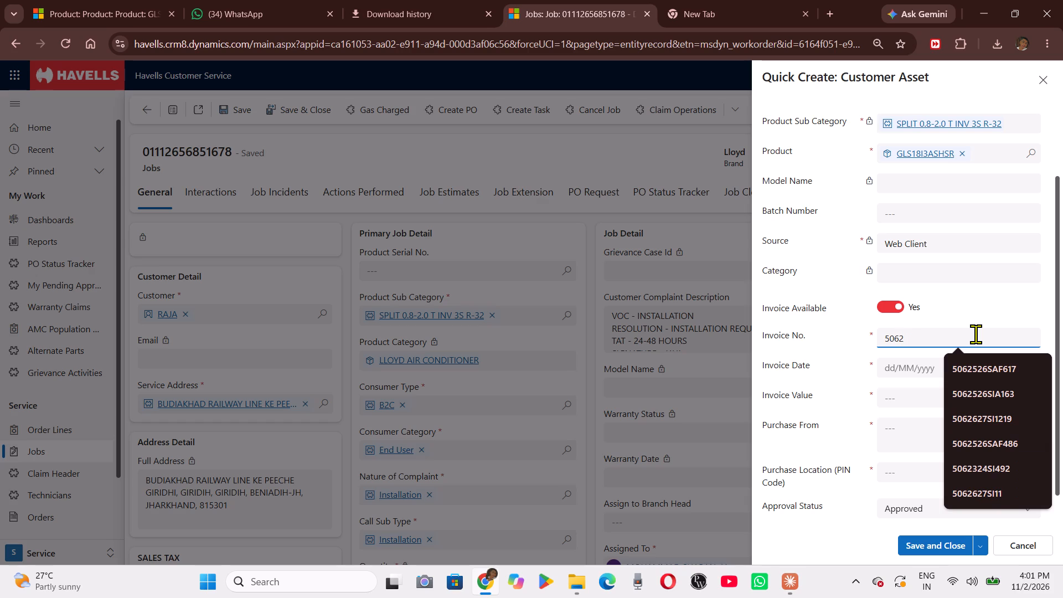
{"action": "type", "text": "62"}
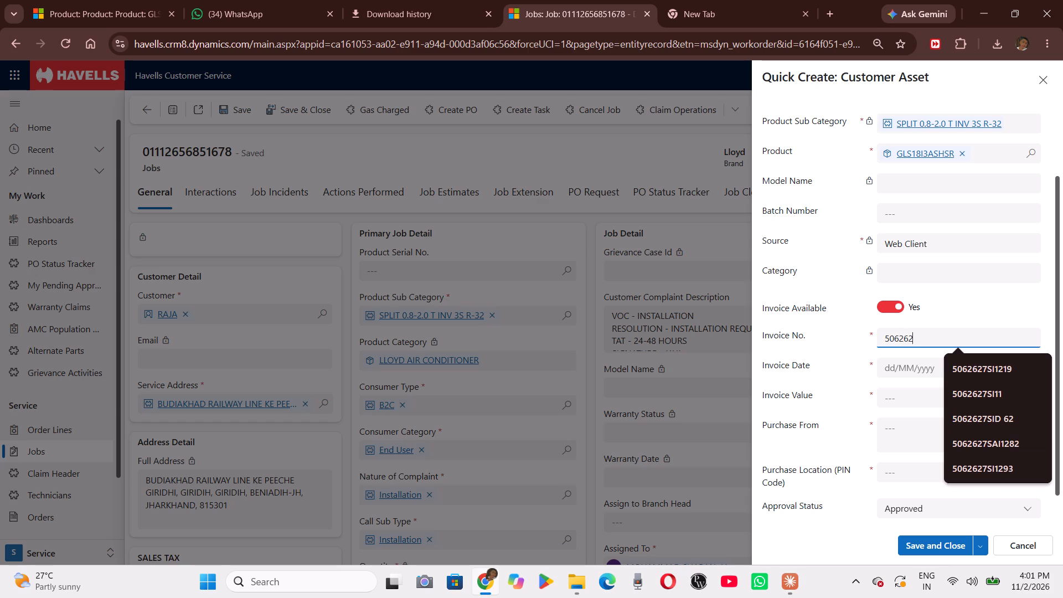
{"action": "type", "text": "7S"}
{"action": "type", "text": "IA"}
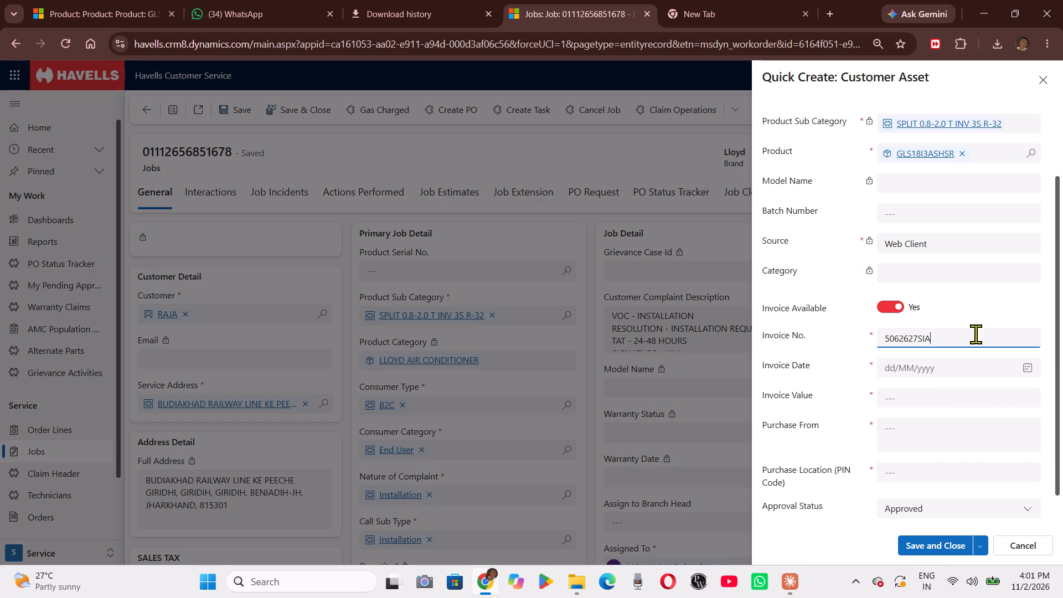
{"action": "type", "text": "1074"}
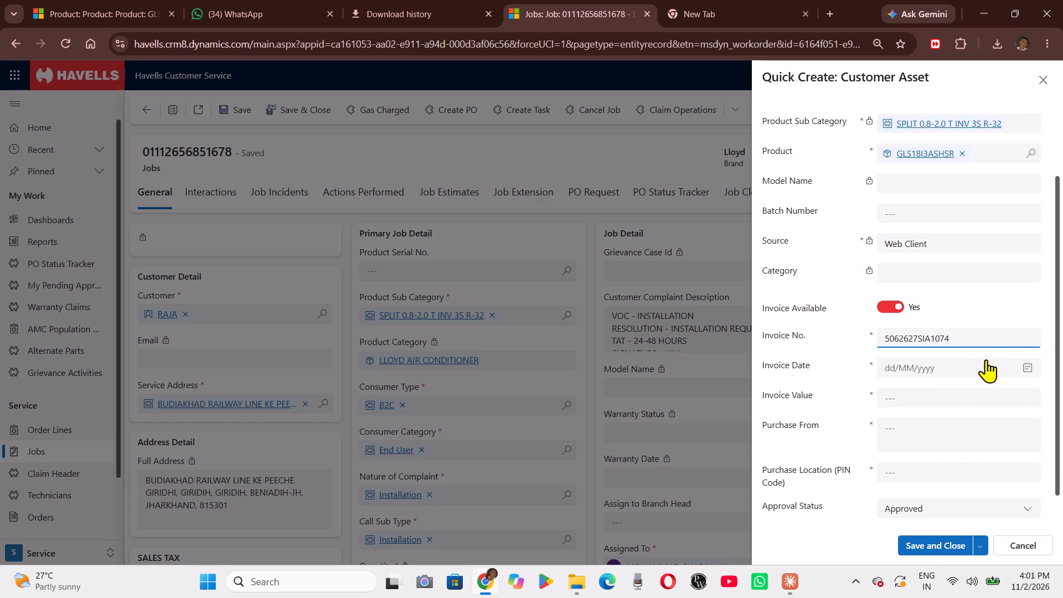
Set the asset's Invoice Date to 01-11-2026 and its Invoice Value to 35000.
{"action": "left_click", "coordinate": [986, 362]}
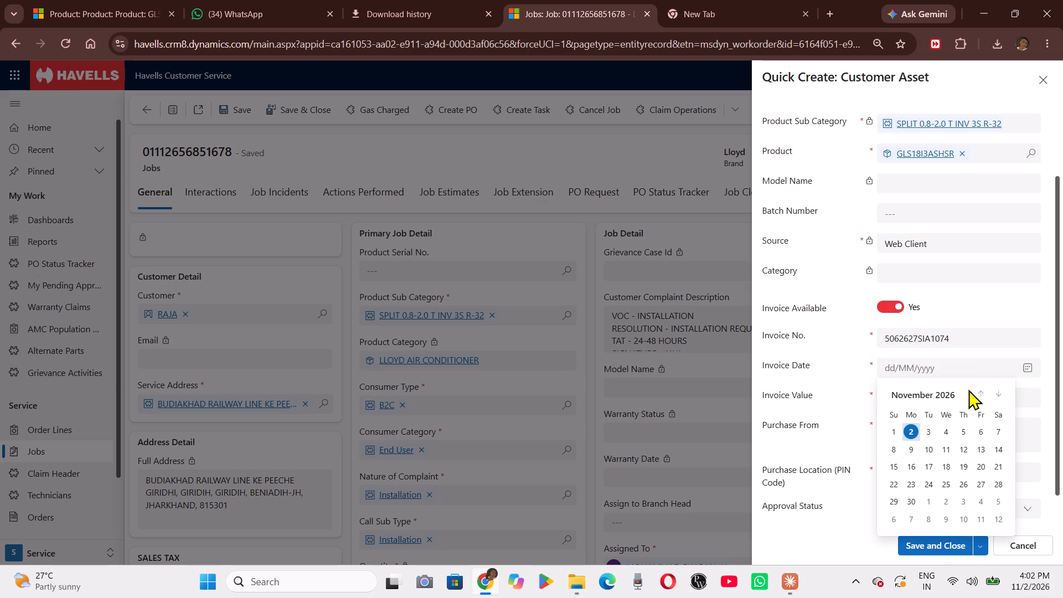
{"action": "left_click", "coordinate": [897, 431]}
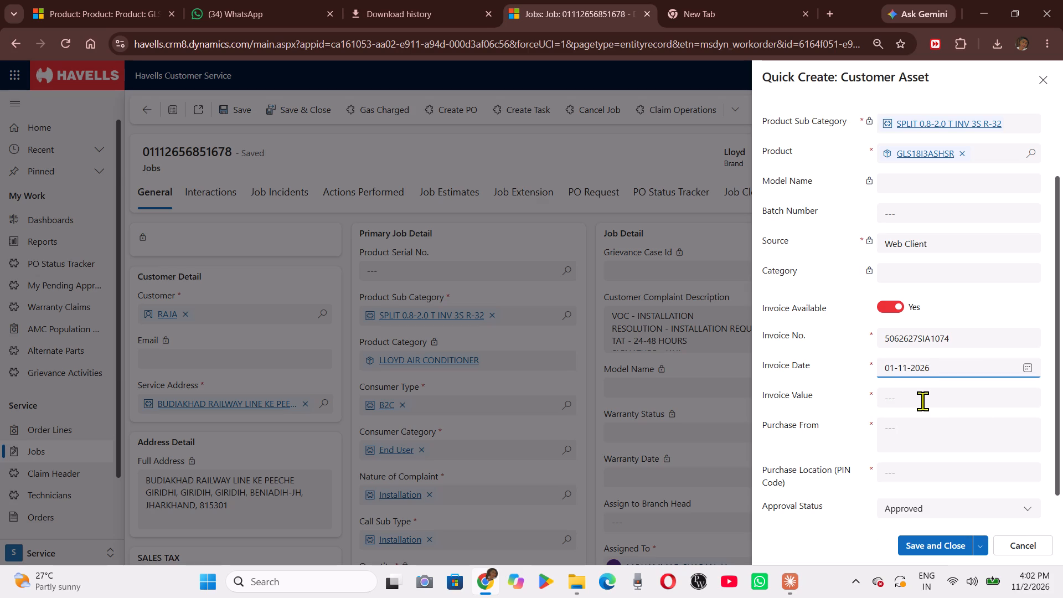
{"action": "left_click", "coordinate": [922, 401]}
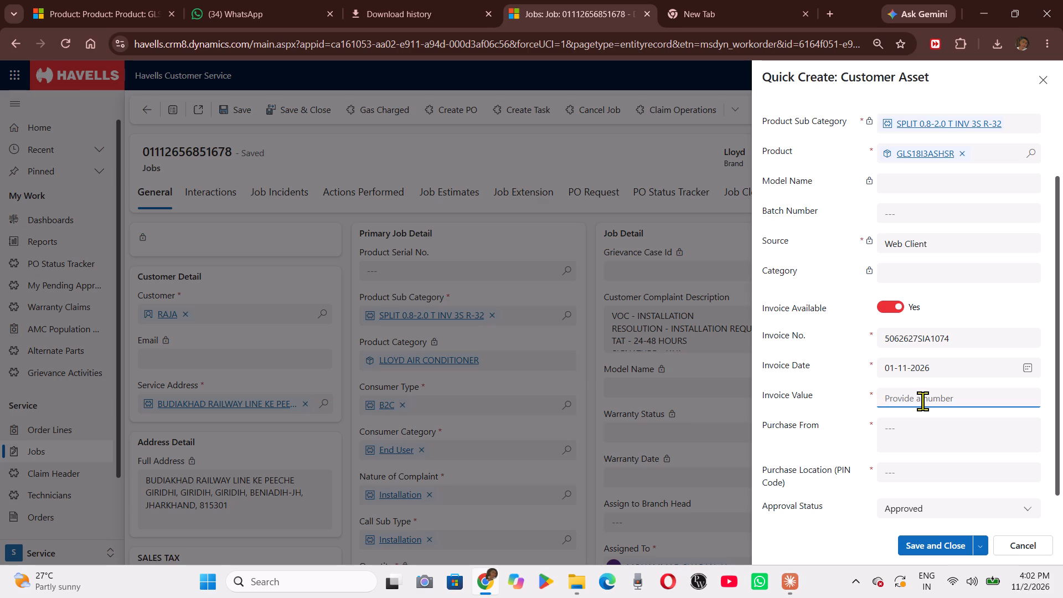
{"action": "type", "text": "35000"}
Enter ADITYA VISION as Purchase From and 815301 as the Purchase Location, then save and close the customer asset.
{"action": "scroll", "coordinate": [922, 401], "scroll_direction": "down", "scroll_amount": 1}
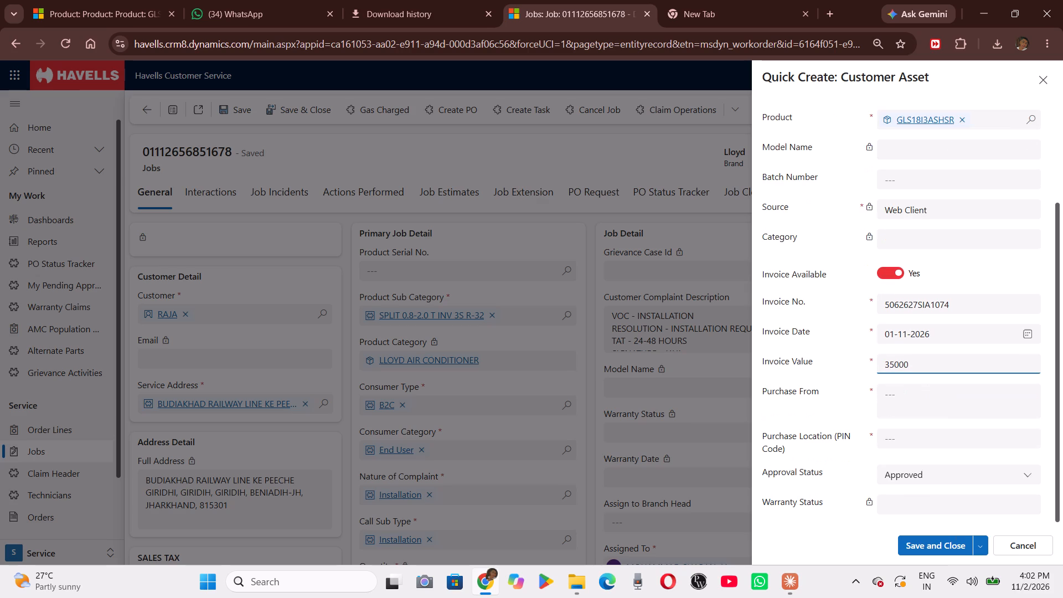
{"action": "left_click", "coordinate": [938, 407]}
{"action": "type", "text": "ADITYA VISION"}
{"action": "key", "text": "space"}
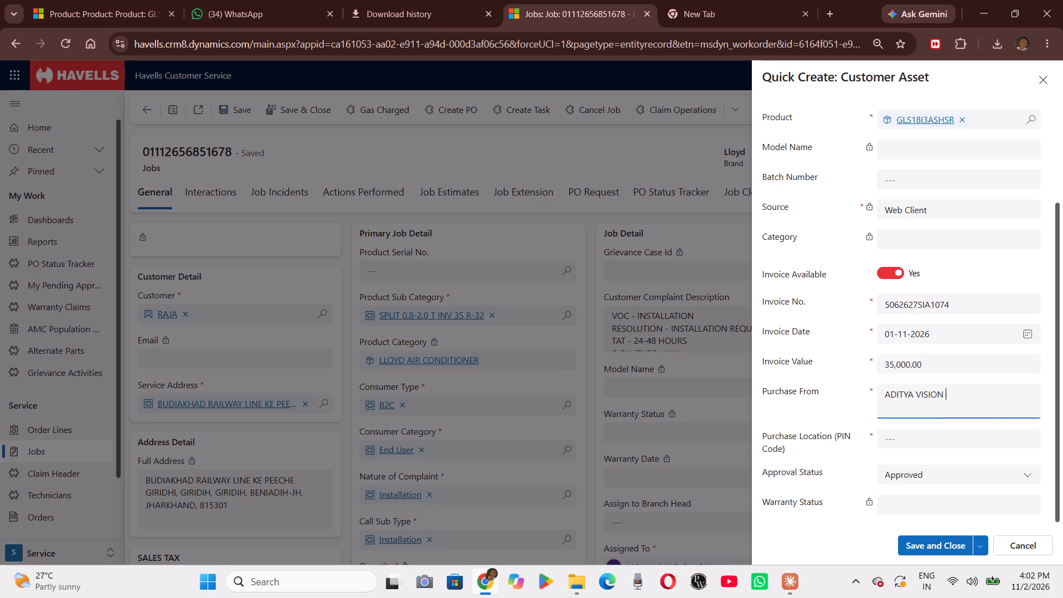
{"action": "left_click", "coordinate": [959, 438]}
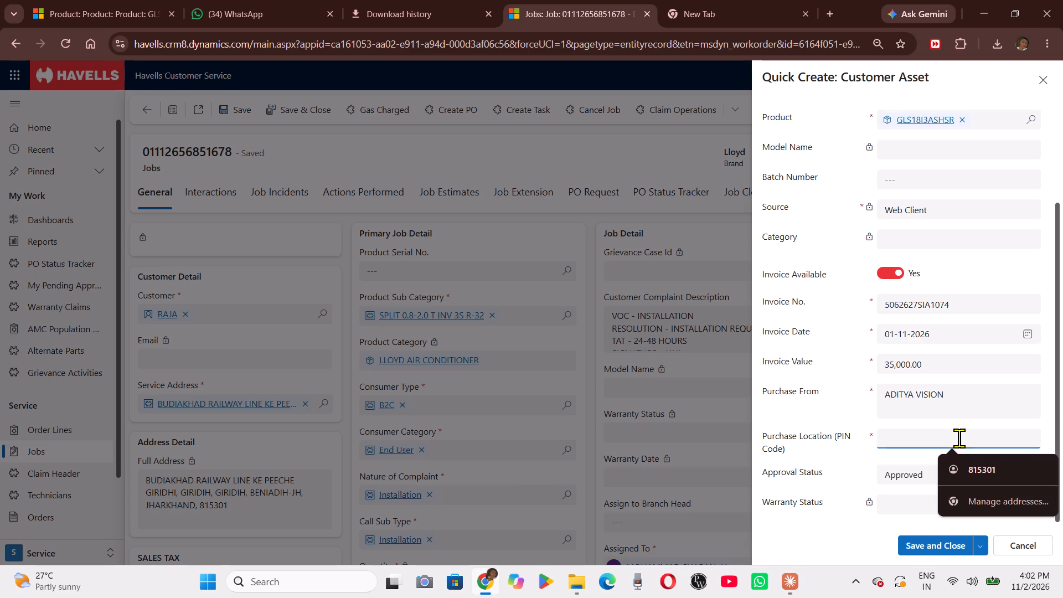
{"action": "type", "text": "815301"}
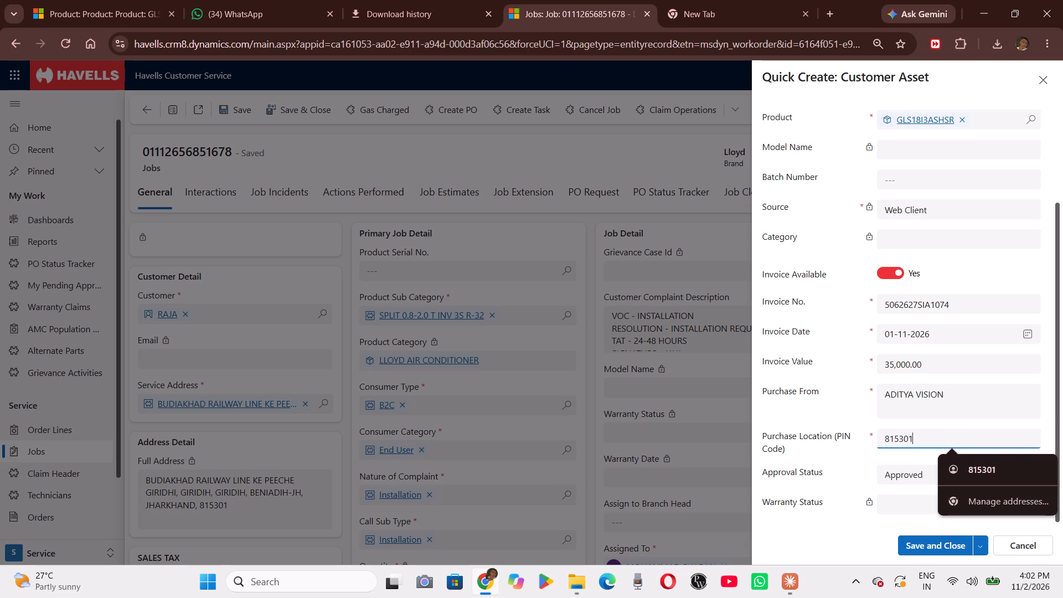
{"action": "left_click", "coordinate": [923, 546]}
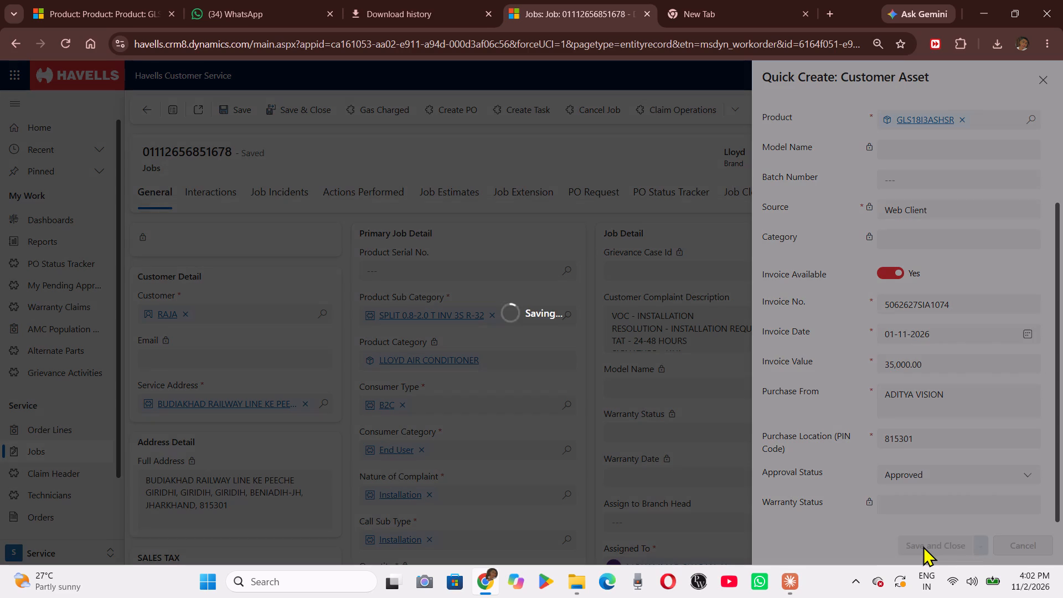
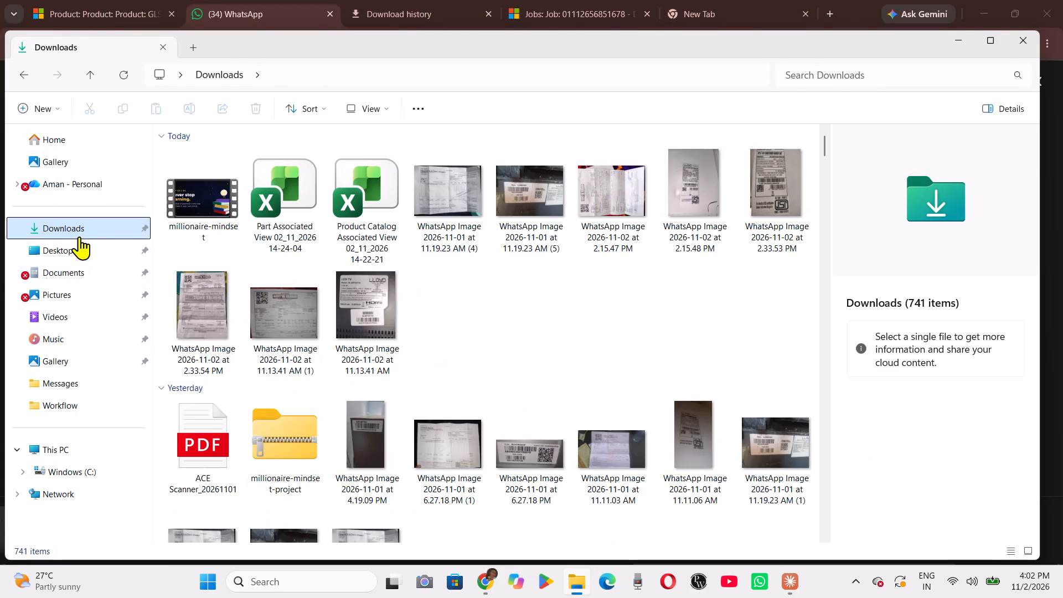
Open WhatsApp Image 2026-11-02 at 2.15.47 PM from Downloads and rotate the ADITYA VISION invoice photo upright.
{"action": "scroll", "coordinate": [319, 286], "scroll_direction": "up", "scroll_amount": 1}
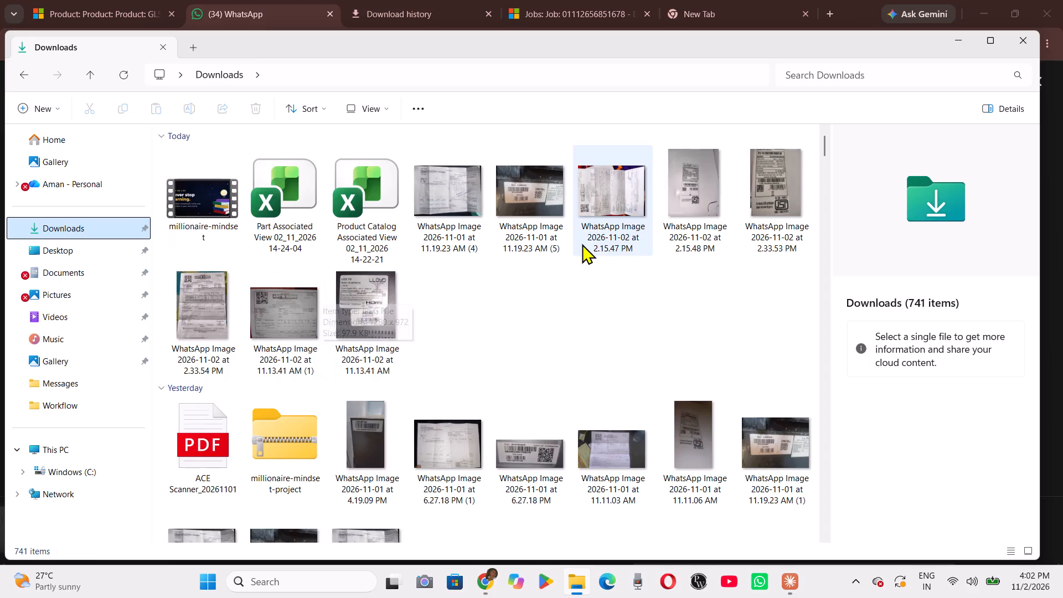
{"action": "double_click", "coordinate": [617, 190]}
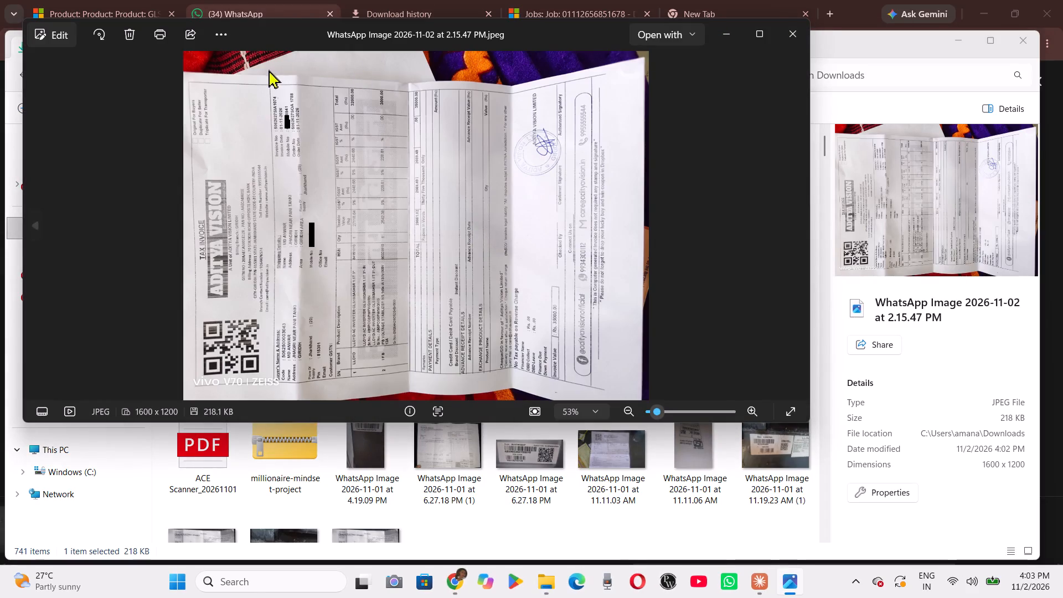
{"action": "left_click", "coordinate": [102, 34]}
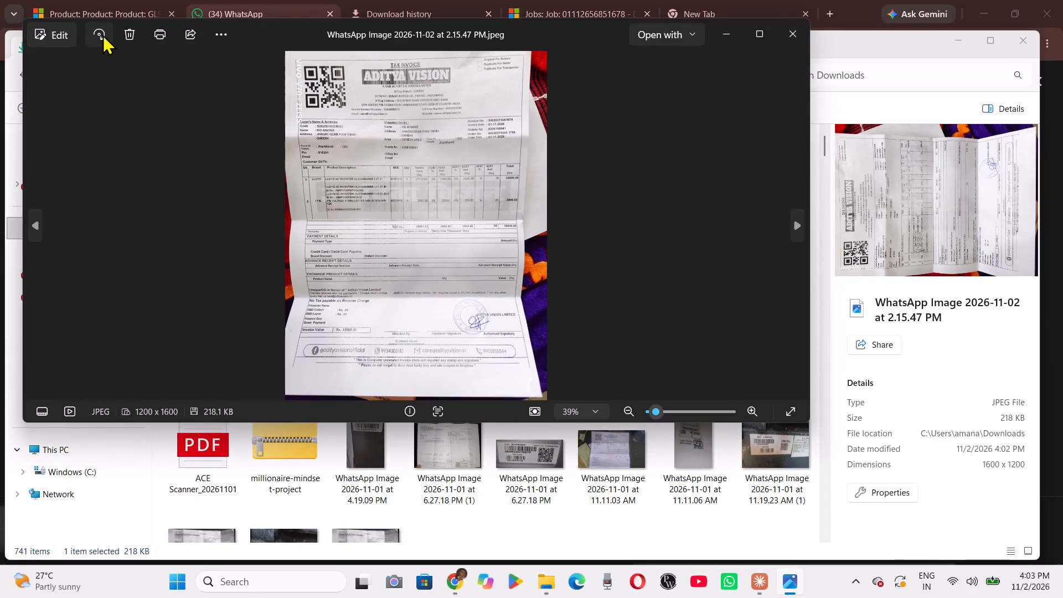
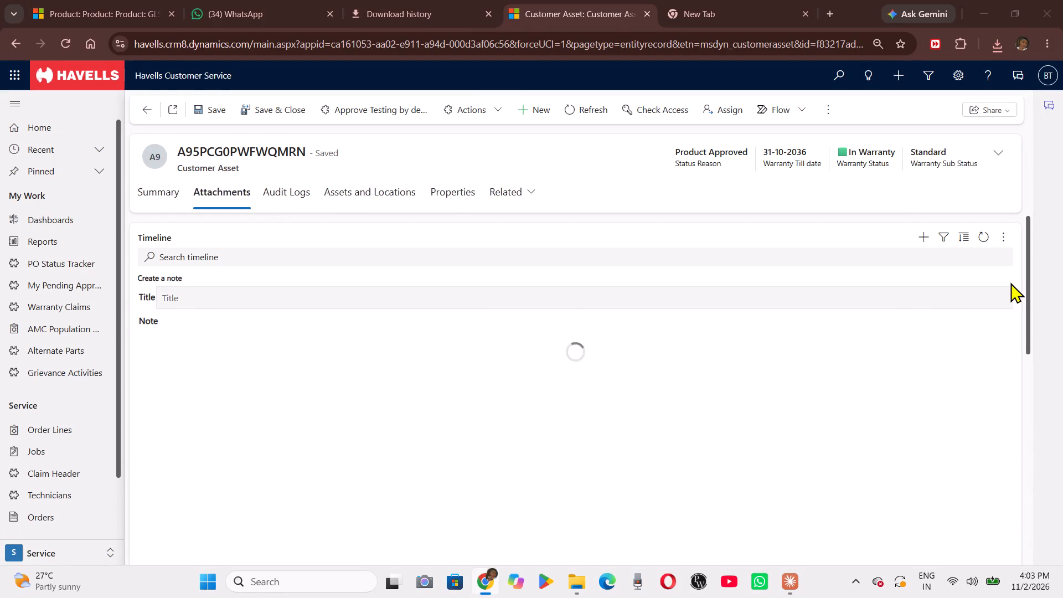
Add a note titled SERIAL NUMBER to the customer asset with the photo WhatsApp Image 2026-11-02 at 2.15.48 PM attached.
{"action": "left_click", "coordinate": [243, 150]}
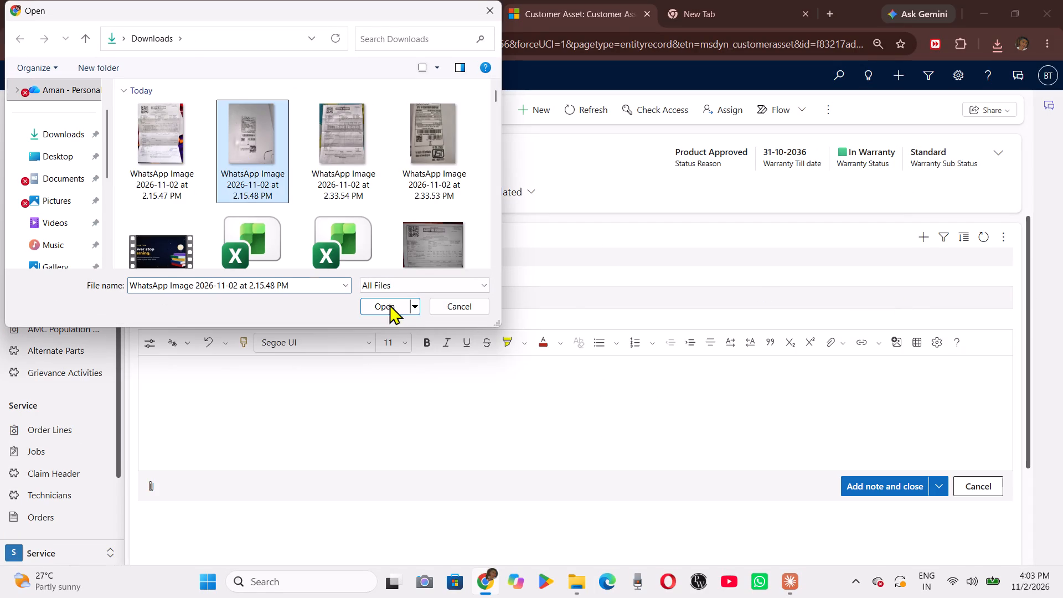
{"action": "left_click", "coordinate": [390, 302]}
{"action": "left_click", "coordinate": [385, 295]}
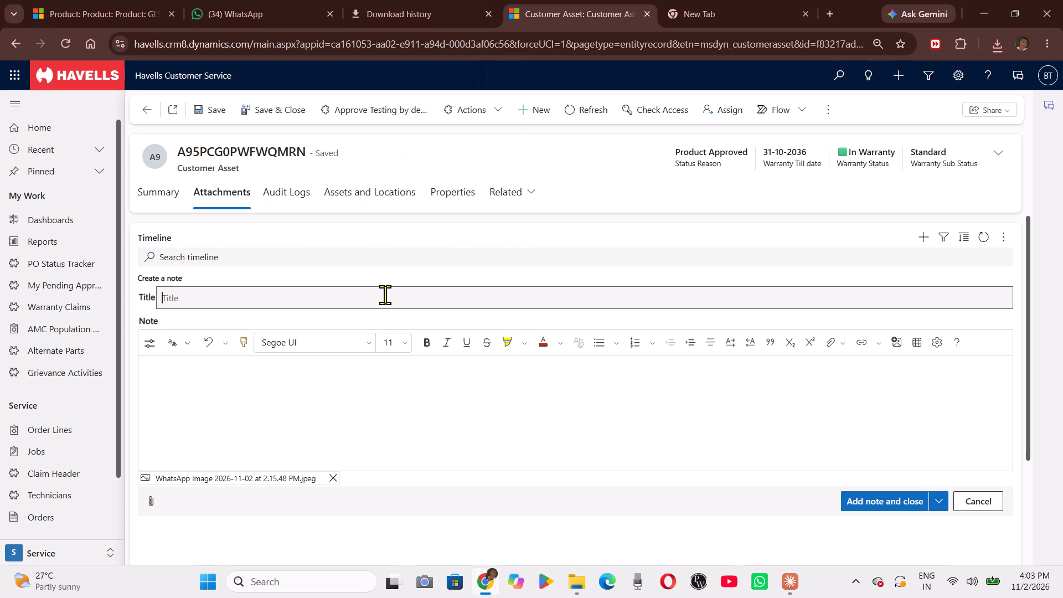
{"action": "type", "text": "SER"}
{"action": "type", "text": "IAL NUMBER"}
{"action": "left_click", "coordinate": [867, 500]}
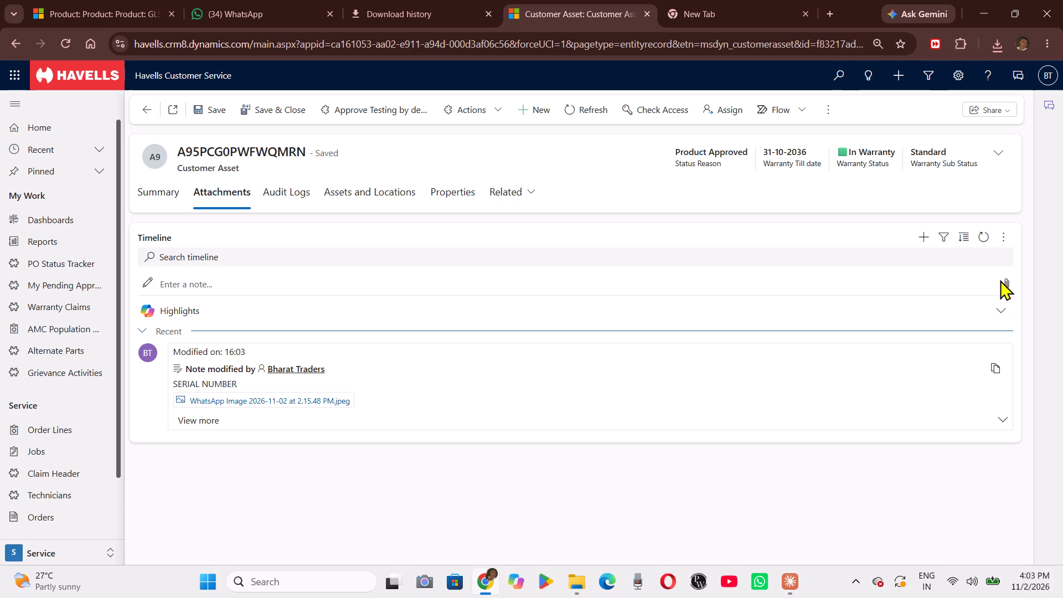
Add a note titled INVOICE with the photo WhatsApp Image 2026-11-02 at 2.15.47 PM attached, and save and close the customer asset.
{"action": "left_click", "coordinate": [1004, 280]}
{"action": "left_click", "coordinate": [182, 146]}
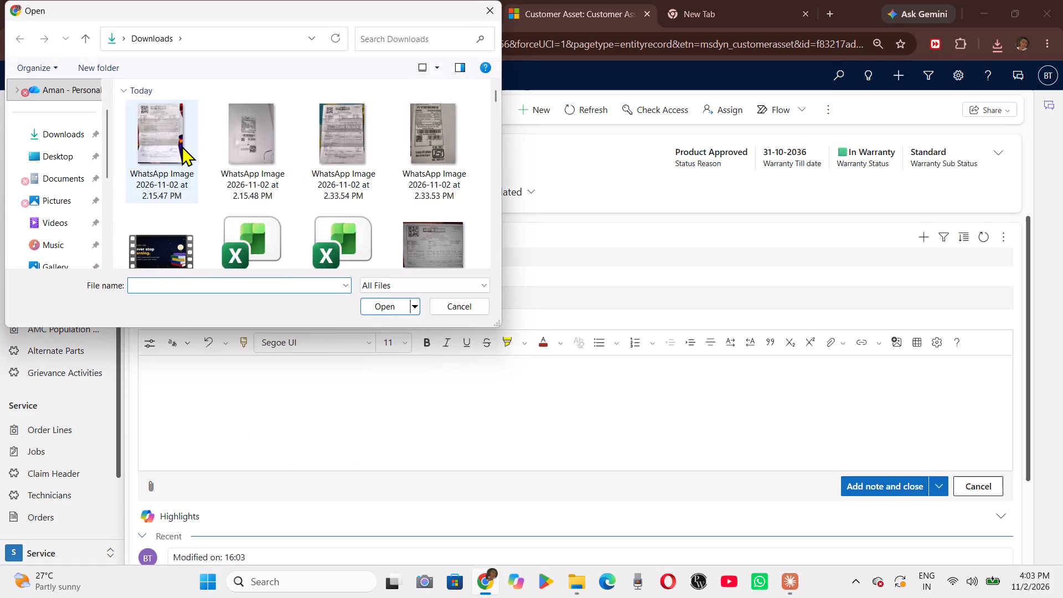
{"action": "left_click", "coordinate": [368, 307]}
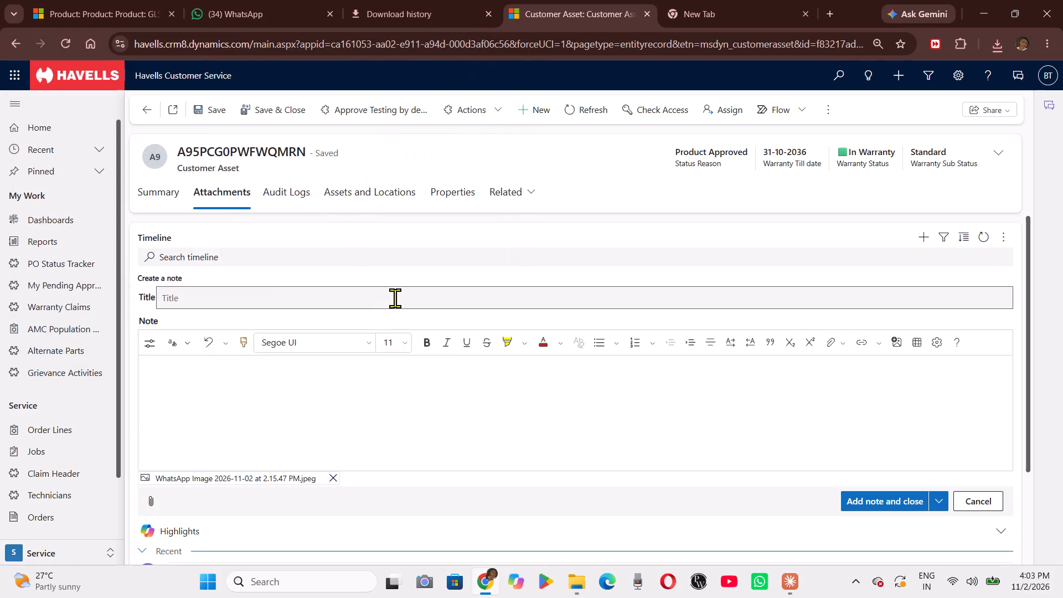
{"action": "left_click", "coordinate": [395, 298]}
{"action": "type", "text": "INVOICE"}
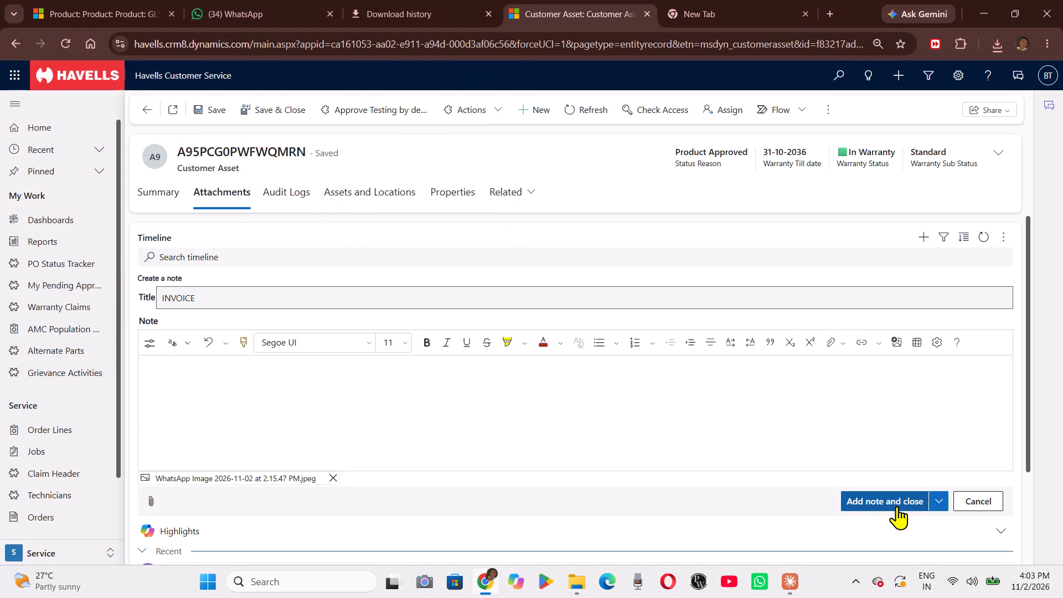
{"action": "left_click", "coordinate": [897, 506]}
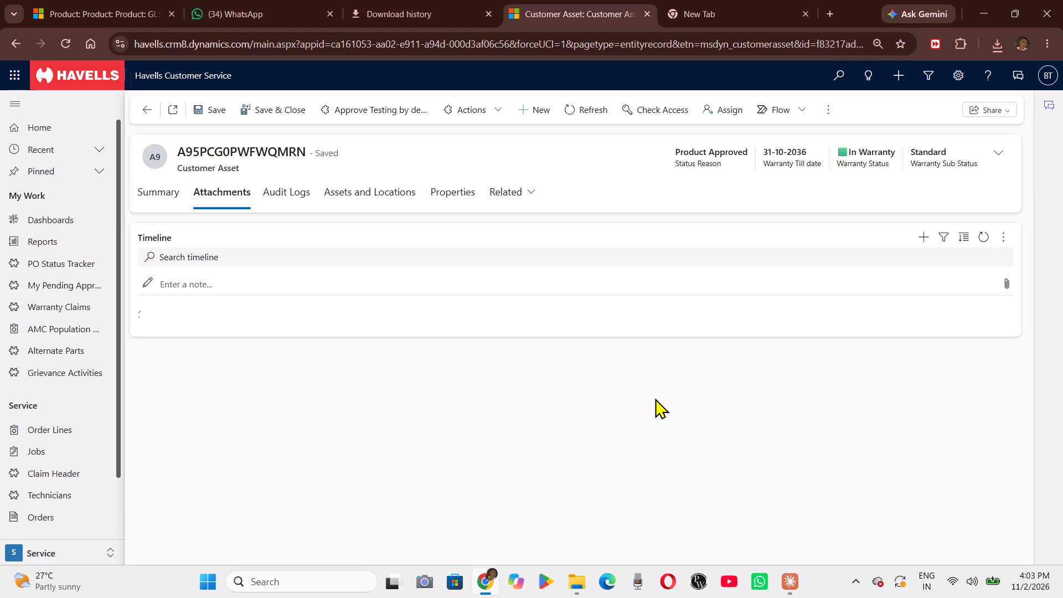
{"action": "left_click", "coordinate": [274, 107]}
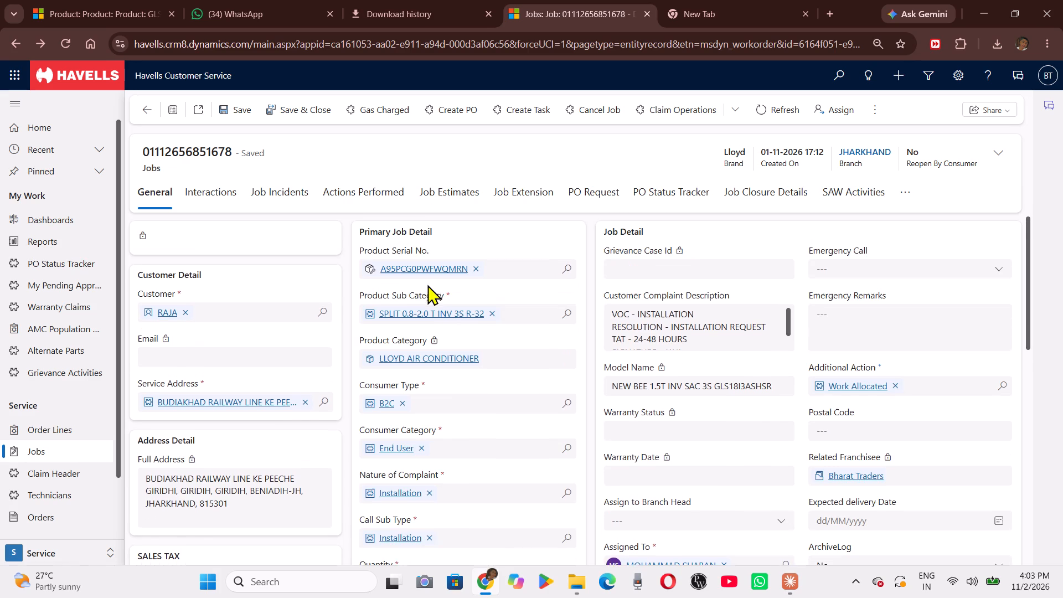
{"action": "left_click", "coordinate": [272, 198]}
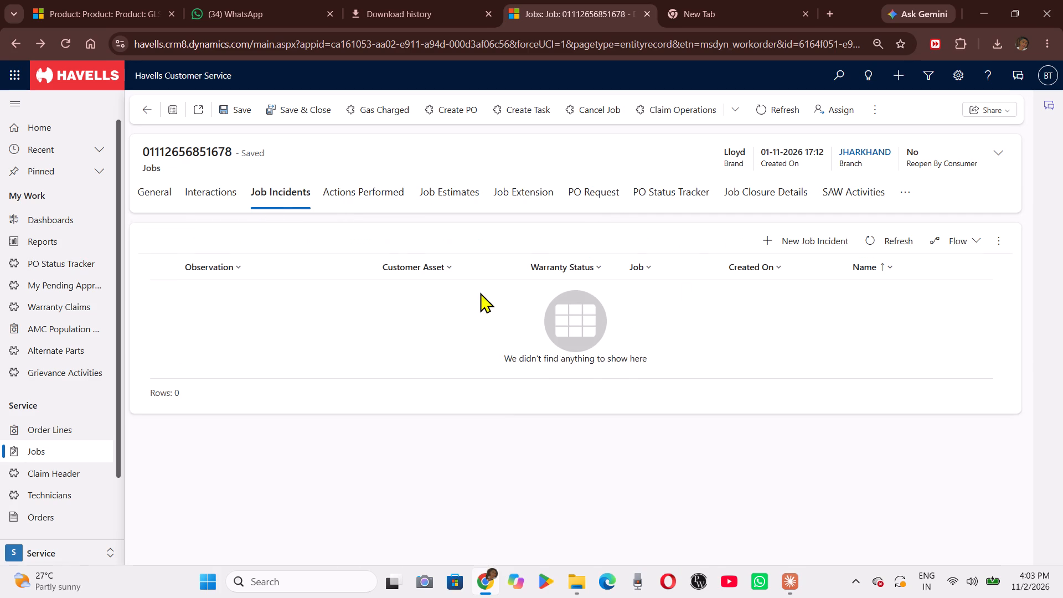
Create a job incident with Observation INSTALLATION (SPLIT 0.8-2.0 T INV 3S R-32) and Cause INSTALLATION, then save it.
{"action": "left_click", "coordinate": [789, 243]}
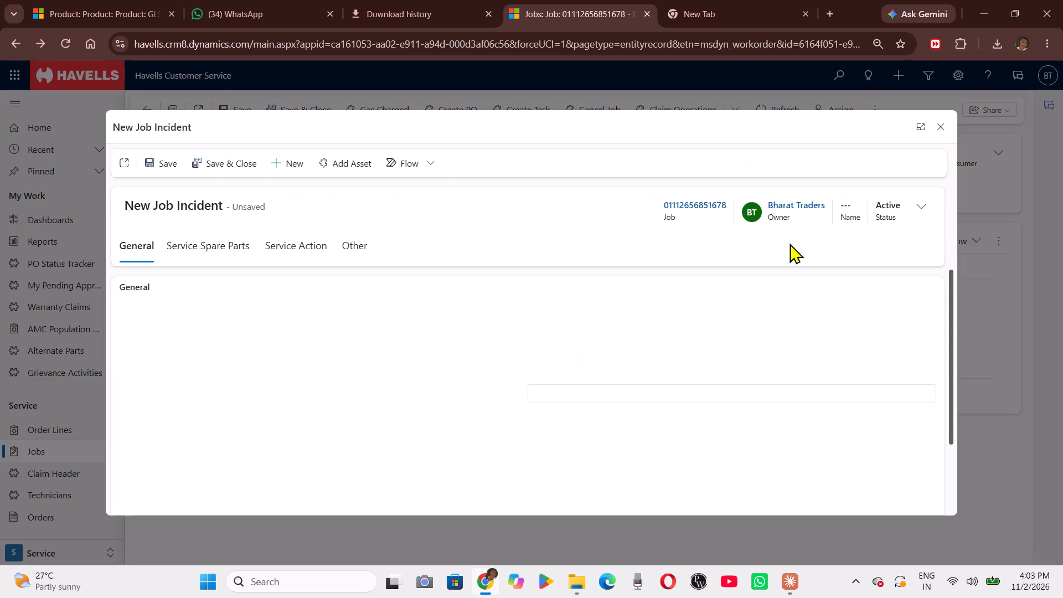
{"action": "left_click", "coordinate": [500, 372]}
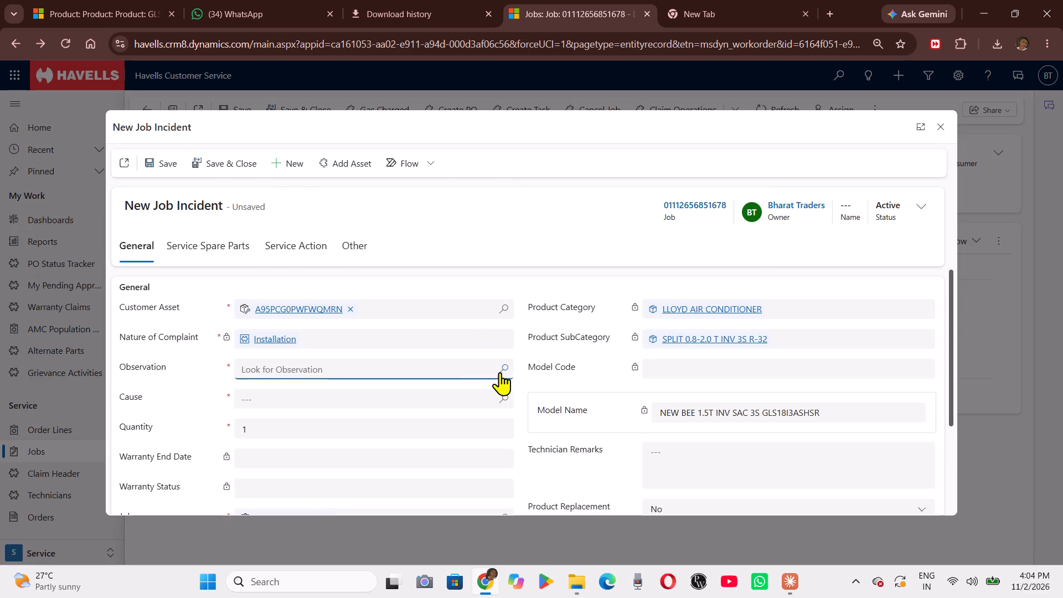
{"action": "scroll", "coordinate": [318, 281], "scroll_direction": "down", "scroll_amount": 1}
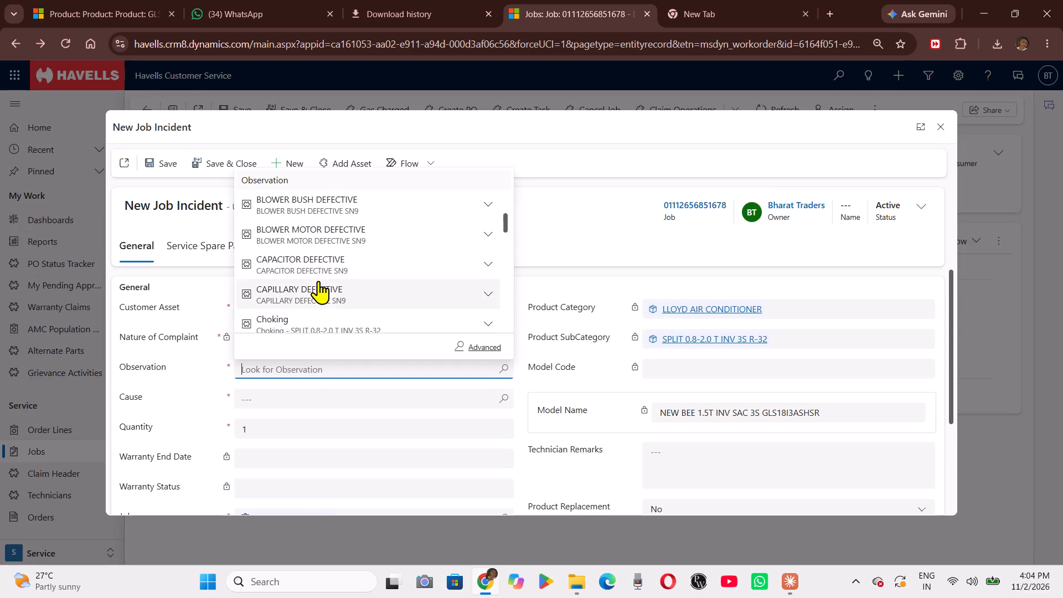
{"action": "scroll", "coordinate": [318, 281], "scroll_direction": "down", "scroll_amount": 1}
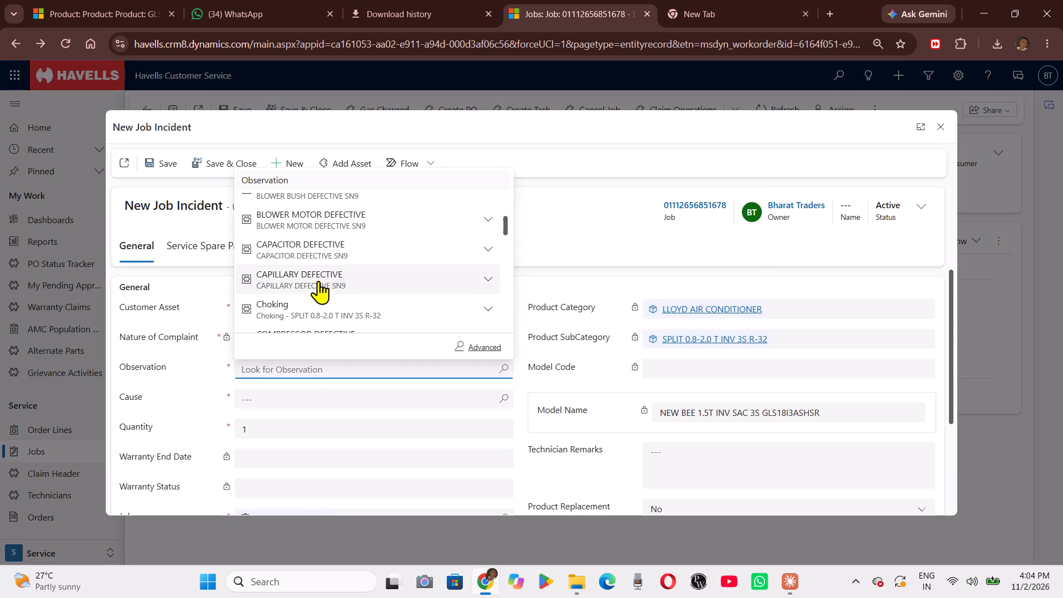
{"action": "scroll", "coordinate": [318, 281], "scroll_direction": "down", "scroll_amount": 1}
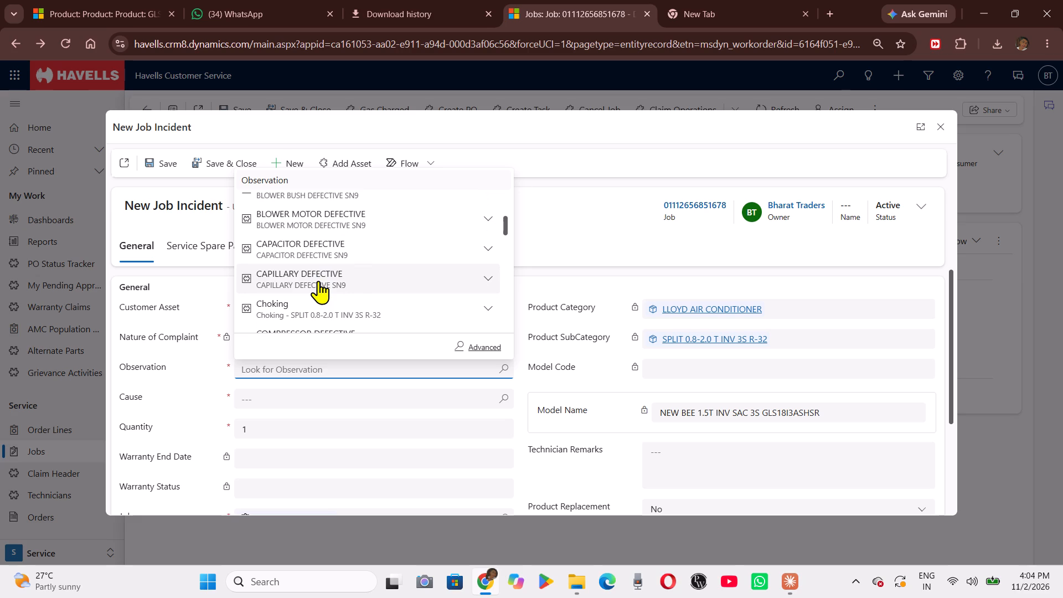
{"action": "scroll", "coordinate": [318, 281], "scroll_direction": "down", "scroll_amount": 1}
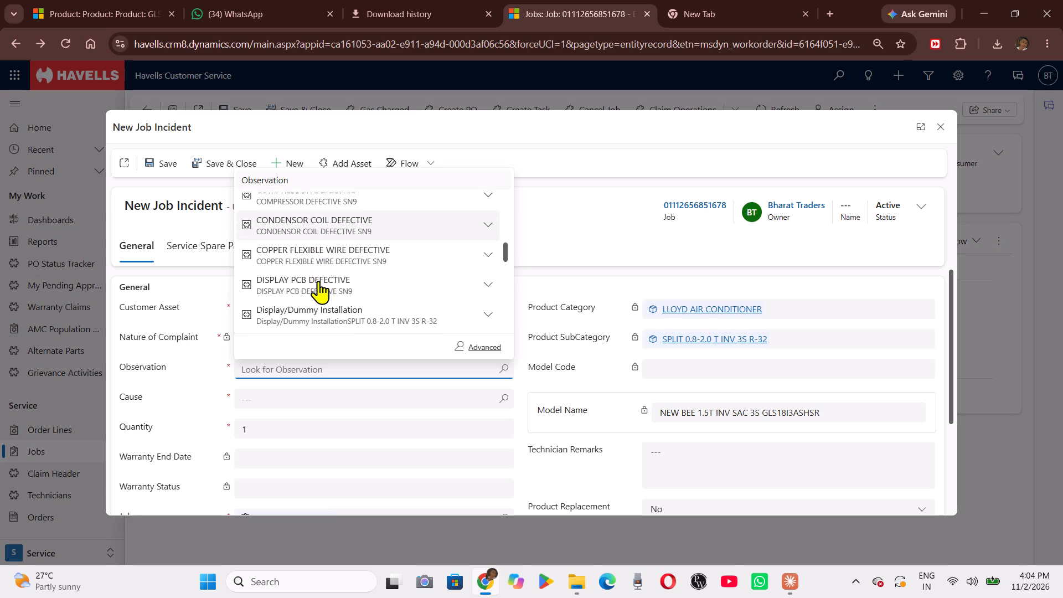
{"action": "scroll", "coordinate": [318, 281], "scroll_direction": "down", "scroll_amount": 3}
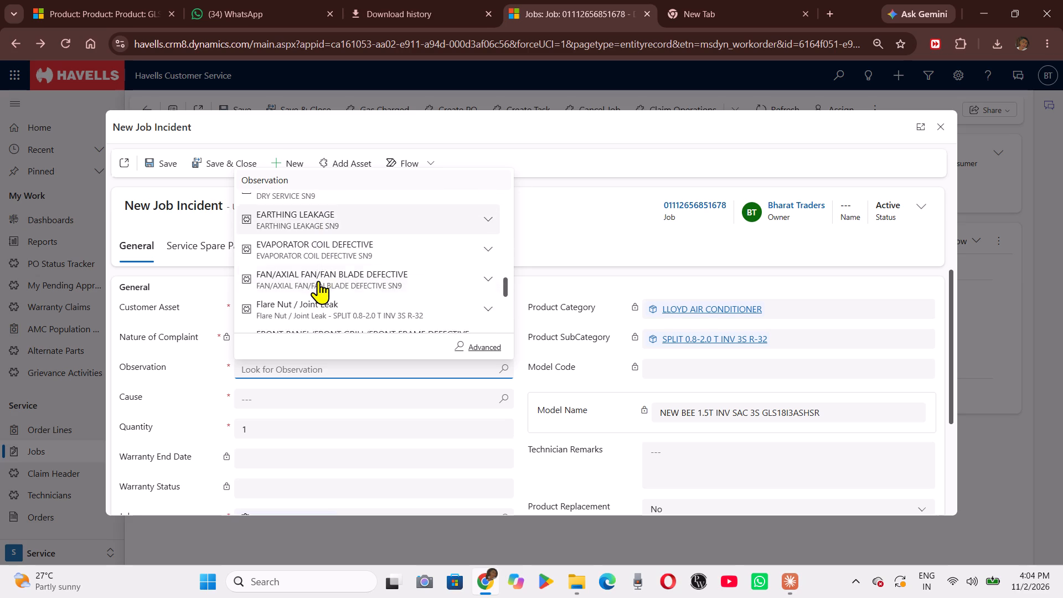
{"action": "scroll", "coordinate": [318, 281], "scroll_direction": "down", "scroll_amount": 1}
{"action": "left_click", "coordinate": [318, 281]}
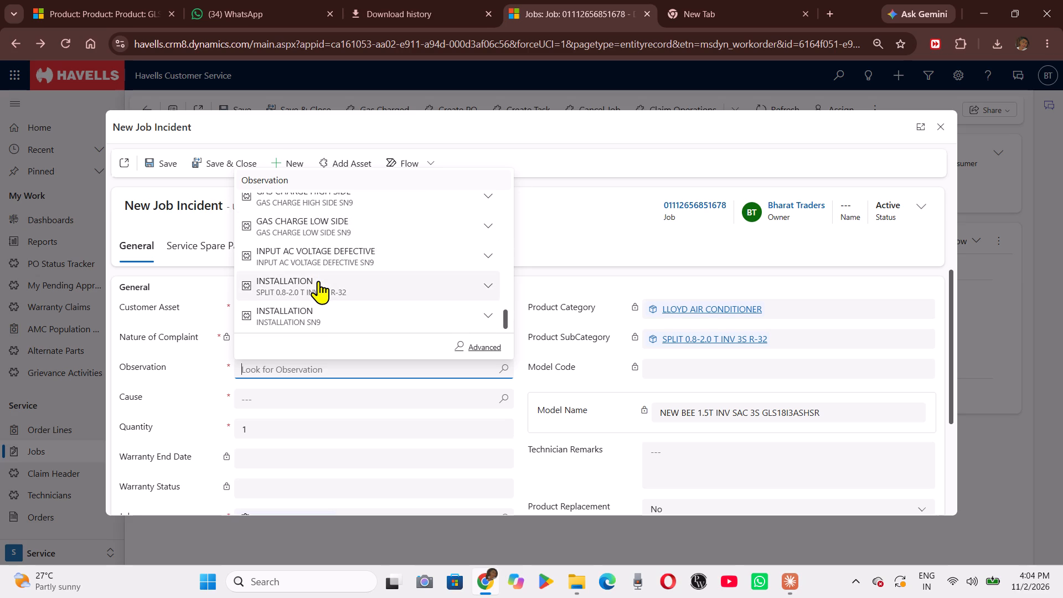
{"action": "left_click", "coordinate": [508, 399]}
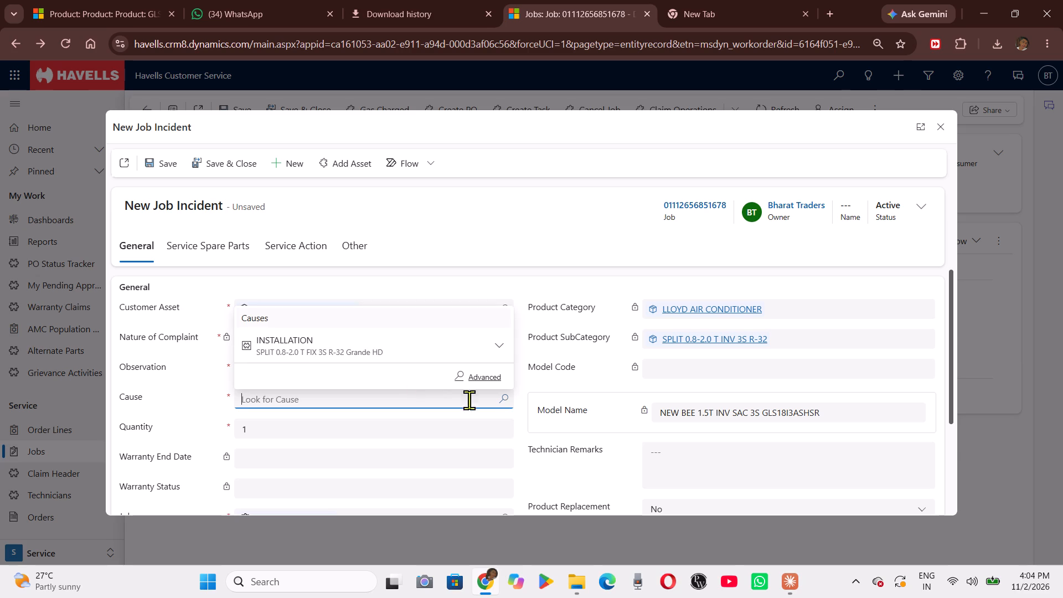
{"action": "left_click", "coordinate": [378, 349]}
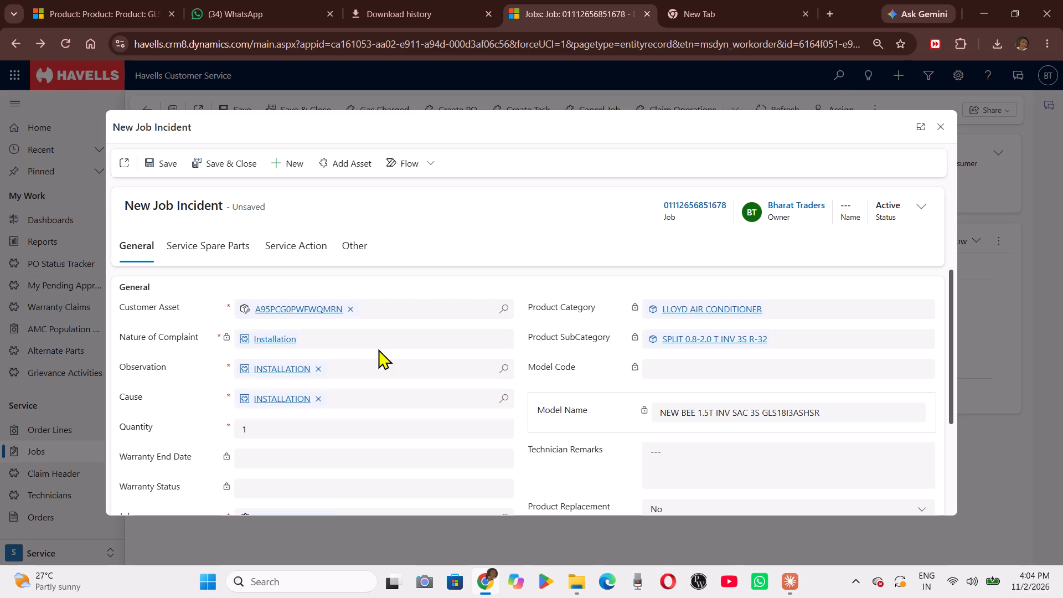
{"action": "left_click", "coordinate": [164, 170]}
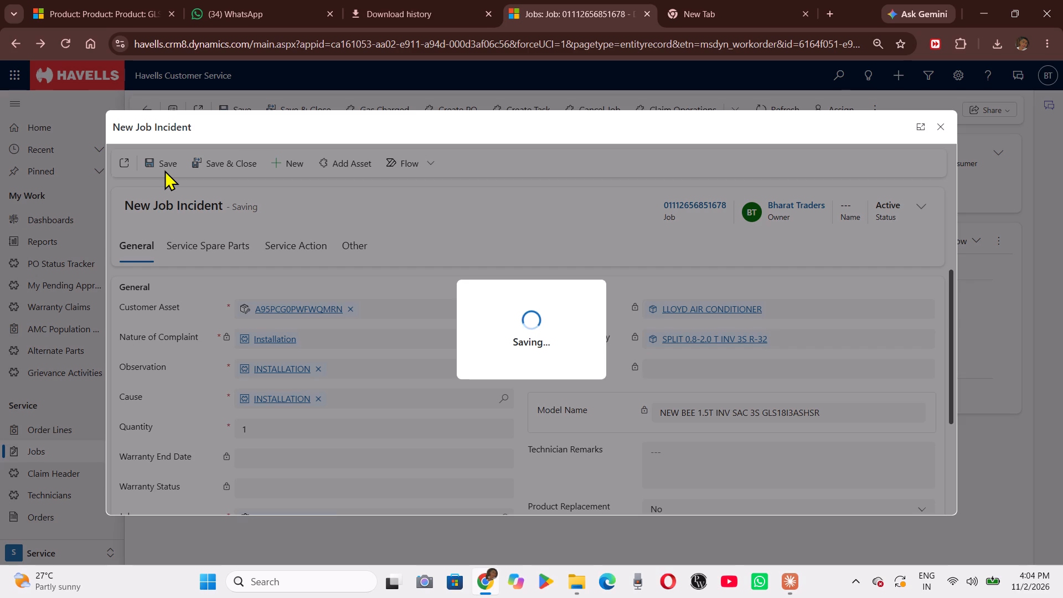
Mark the incident's Installed service action as Used, save it, and close the service and incident records.
{"action": "left_click", "coordinate": [326, 251]}
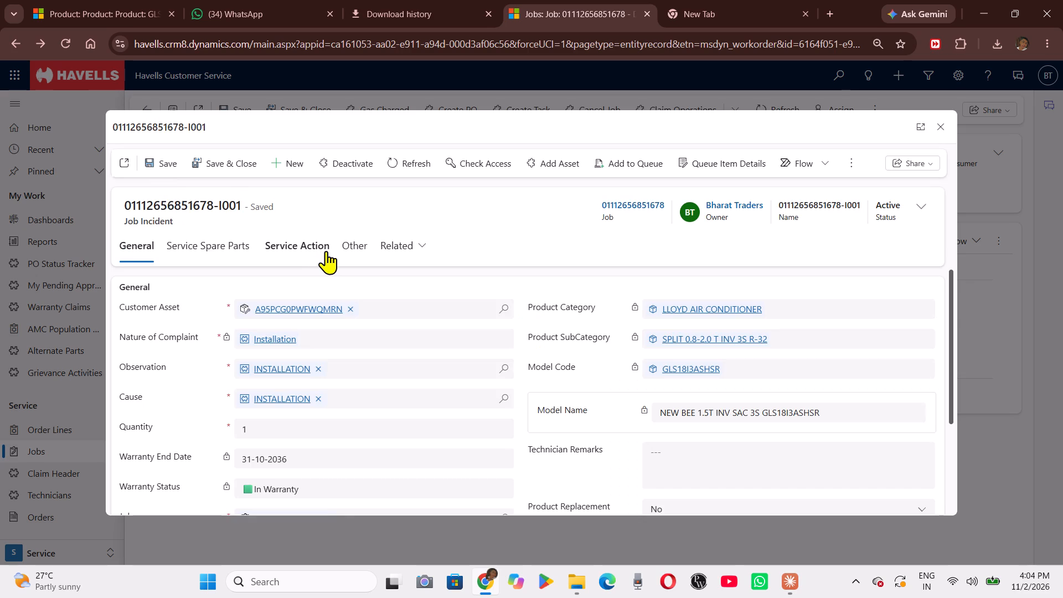
{"action": "triple_click", "coordinate": [436, 350]}
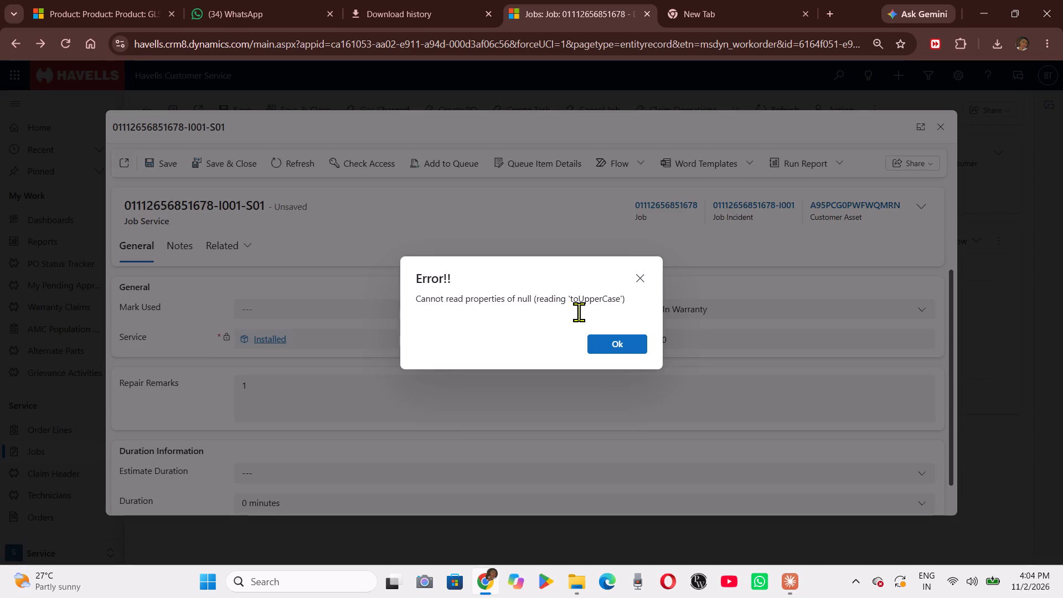
{"action": "left_click", "coordinate": [600, 336]}
{"action": "left_click", "coordinate": [450, 303]}
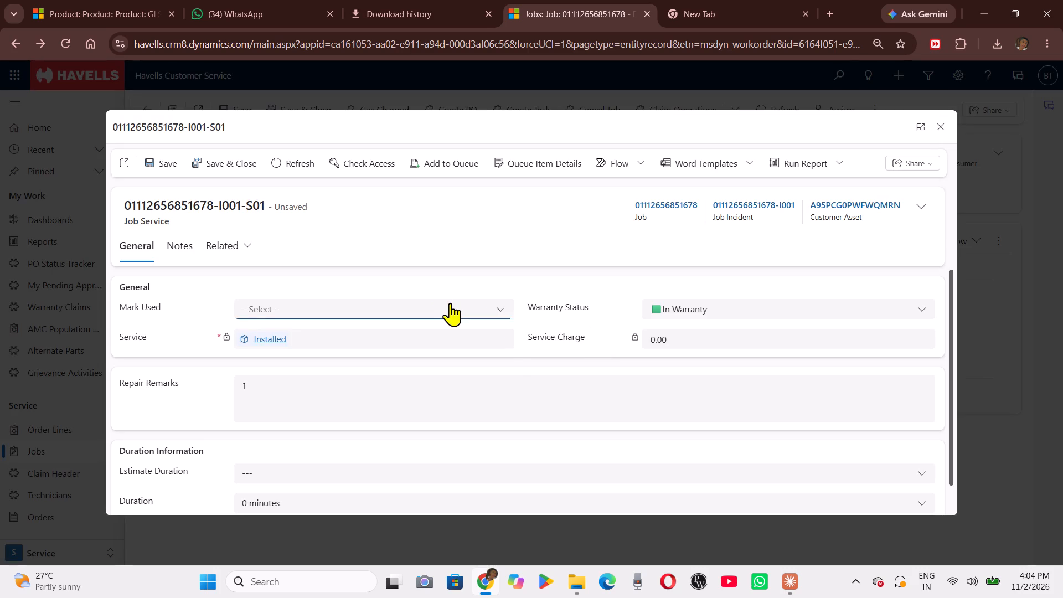
{"action": "left_click", "coordinate": [326, 375]}
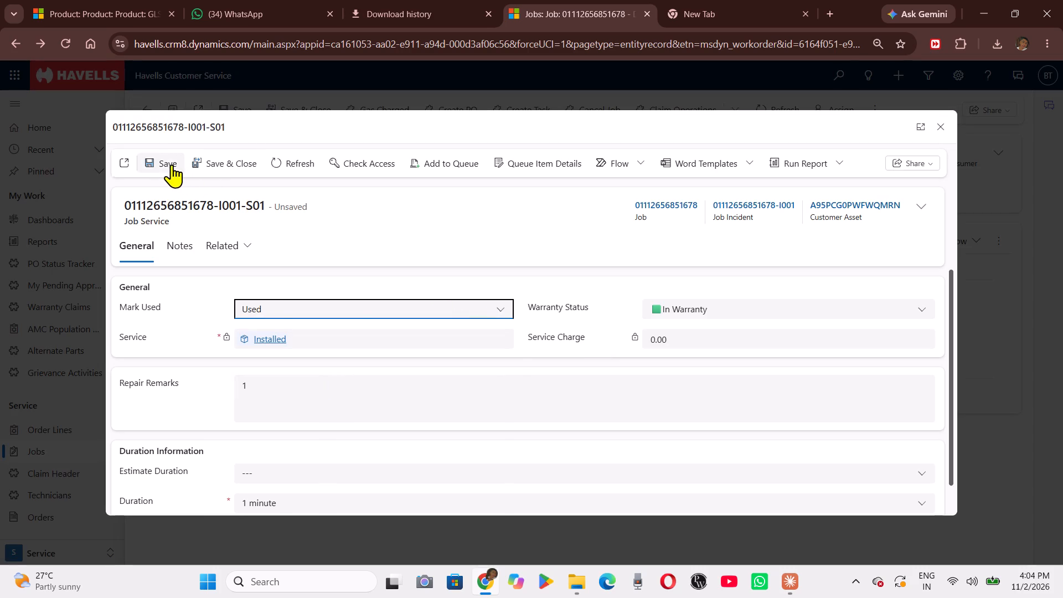
{"action": "left_click", "coordinate": [171, 164]}
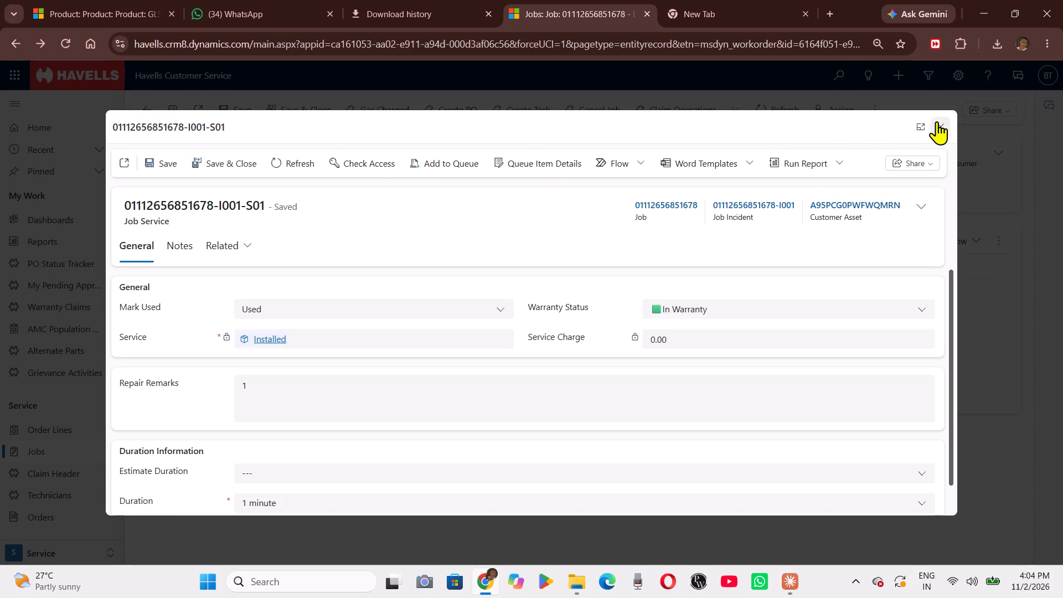
{"action": "left_click", "coordinate": [937, 121]}
{"action": "left_click", "coordinate": [935, 133]}
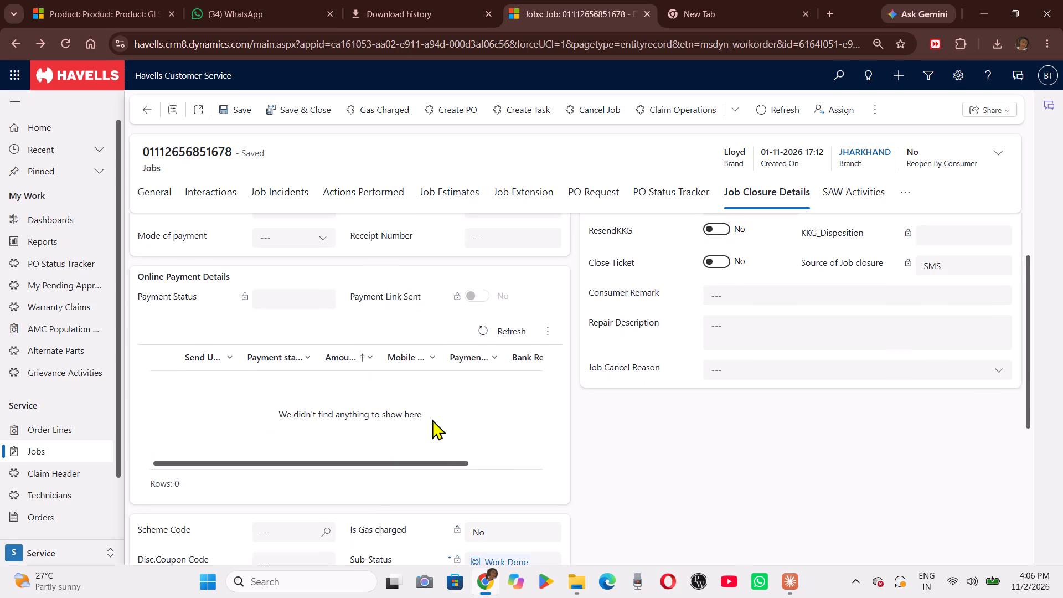
{"action": "scroll", "coordinate": [432, 419], "scroll_direction": "down", "scroll_amount": 3}
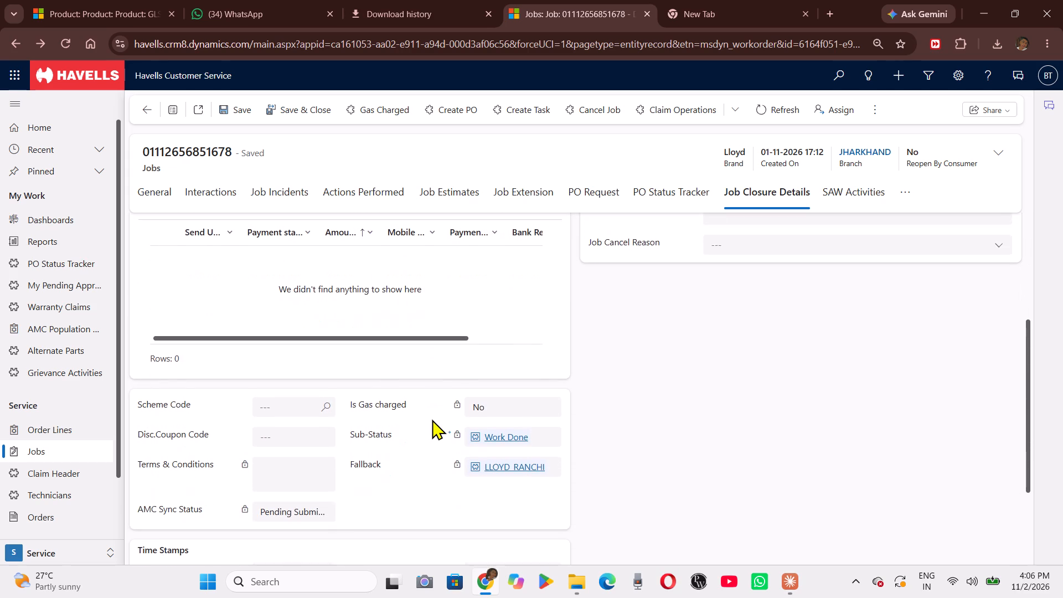
{"action": "scroll", "coordinate": [432, 419], "scroll_direction": "down", "scroll_amount": 2}
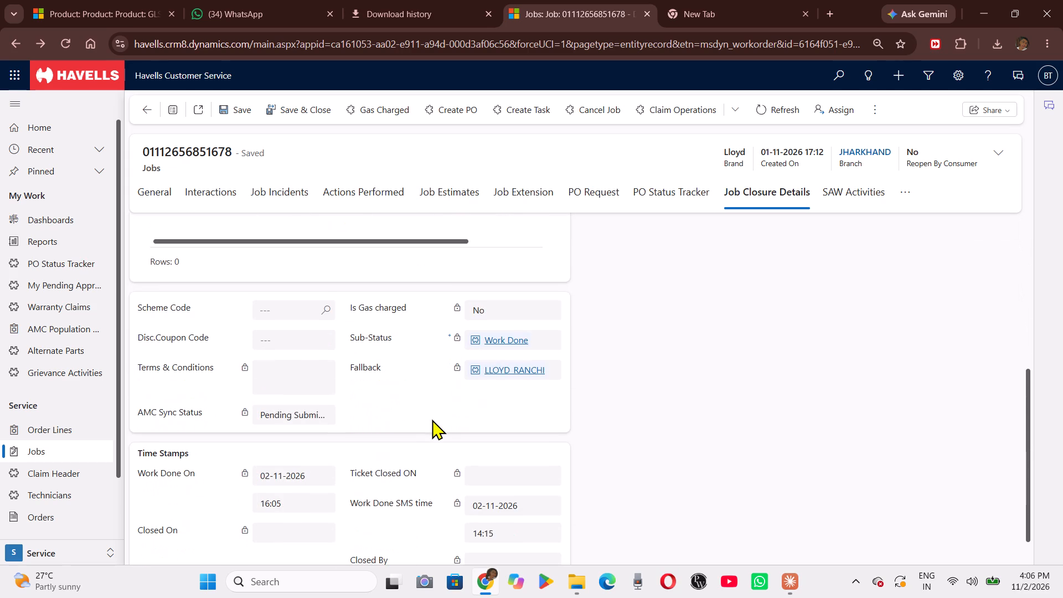
{"action": "scroll", "coordinate": [432, 419], "scroll_direction": "up", "scroll_amount": 3}
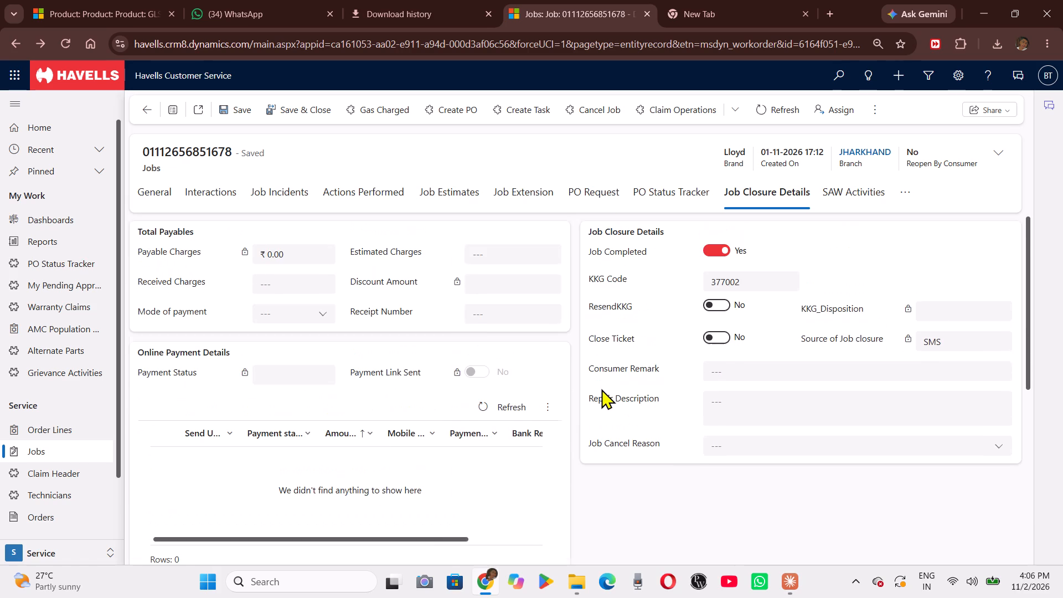
{"action": "scroll", "coordinate": [601, 389], "scroll_direction": "down", "scroll_amount": 2}
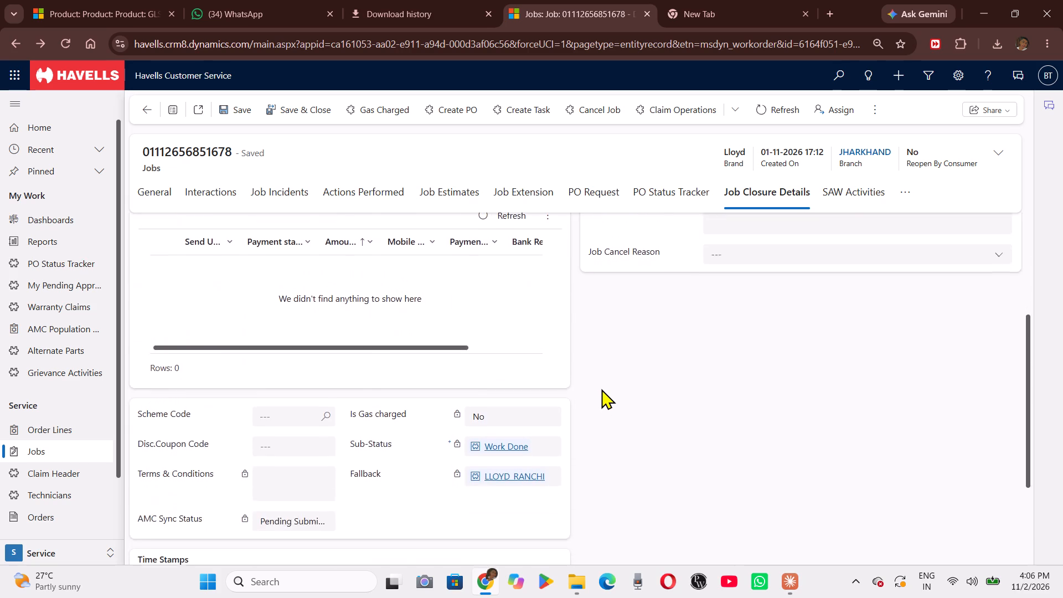
{"action": "scroll", "coordinate": [601, 389], "scroll_direction": "down", "scroll_amount": 1}
{"action": "scroll", "coordinate": [601, 389], "scroll_direction": "up", "scroll_amount": 2}
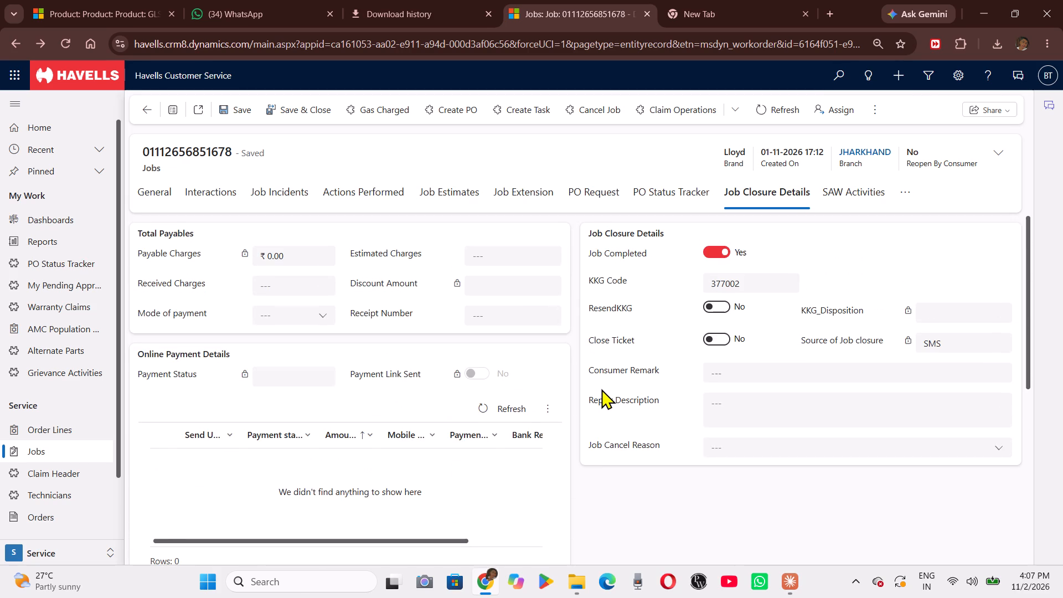
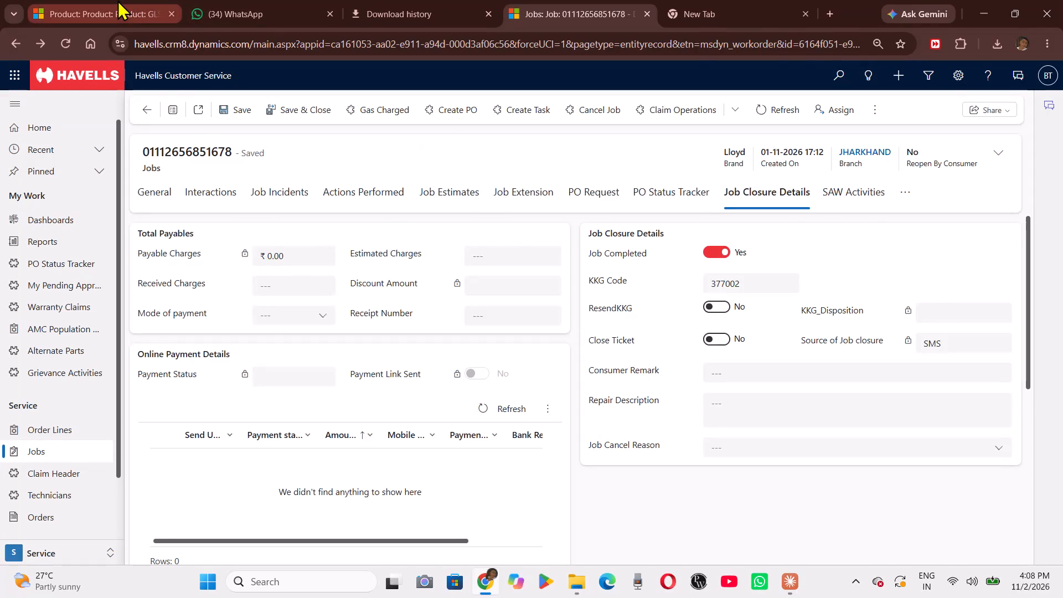
Return to the Active Jobs list from the product record and examine the jobs' sub-status, ageing, product, call subtype and owner details.
{"action": "left_click", "coordinate": [117, 0]}
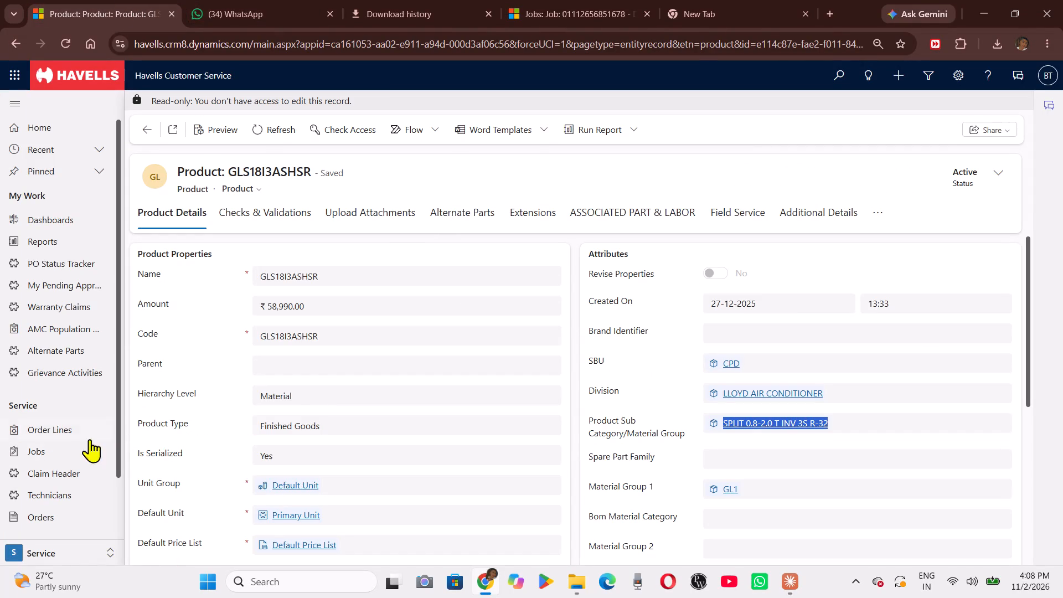
{"action": "left_click", "coordinate": [61, 455]}
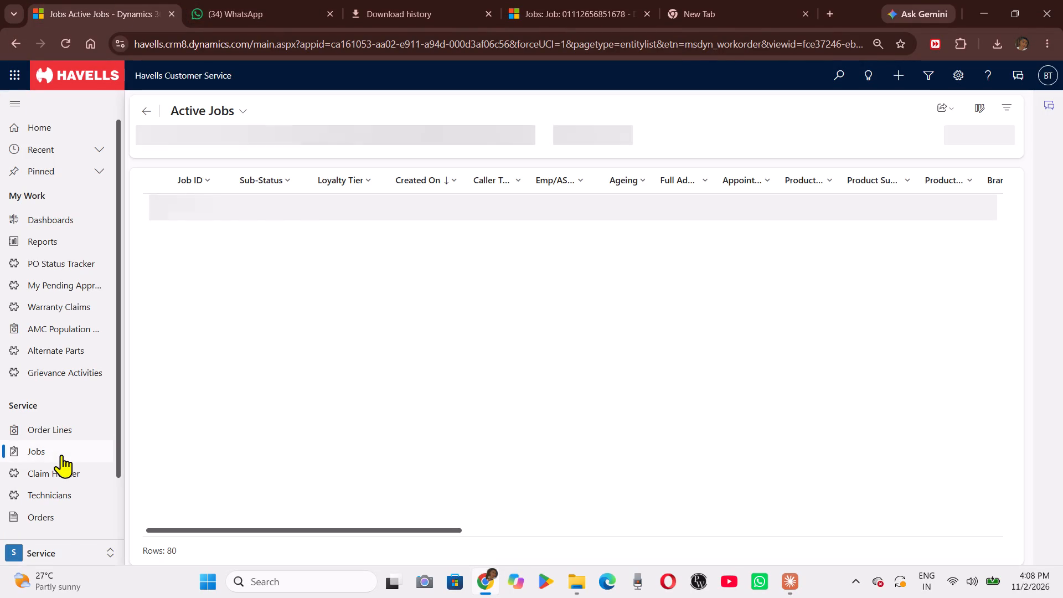
{"action": "scroll", "coordinate": [493, 377], "scroll_direction": "left", "scroll_amount": 1}
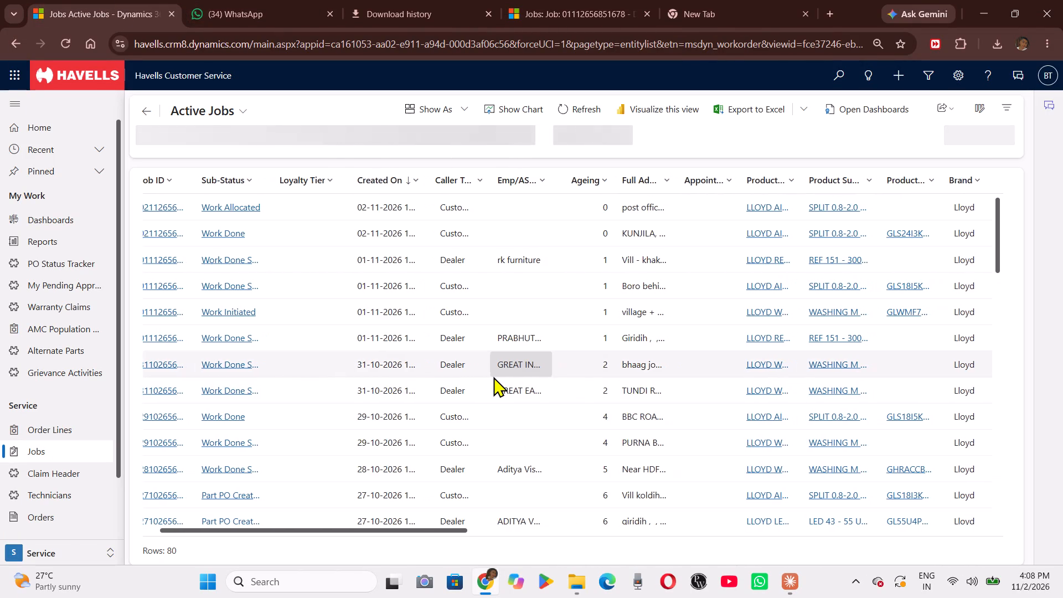
{"action": "scroll", "coordinate": [493, 377], "scroll_direction": "left", "scroll_amount": 3}
{"action": "scroll", "coordinate": [493, 377], "scroll_direction": "up", "scroll_amount": 1}
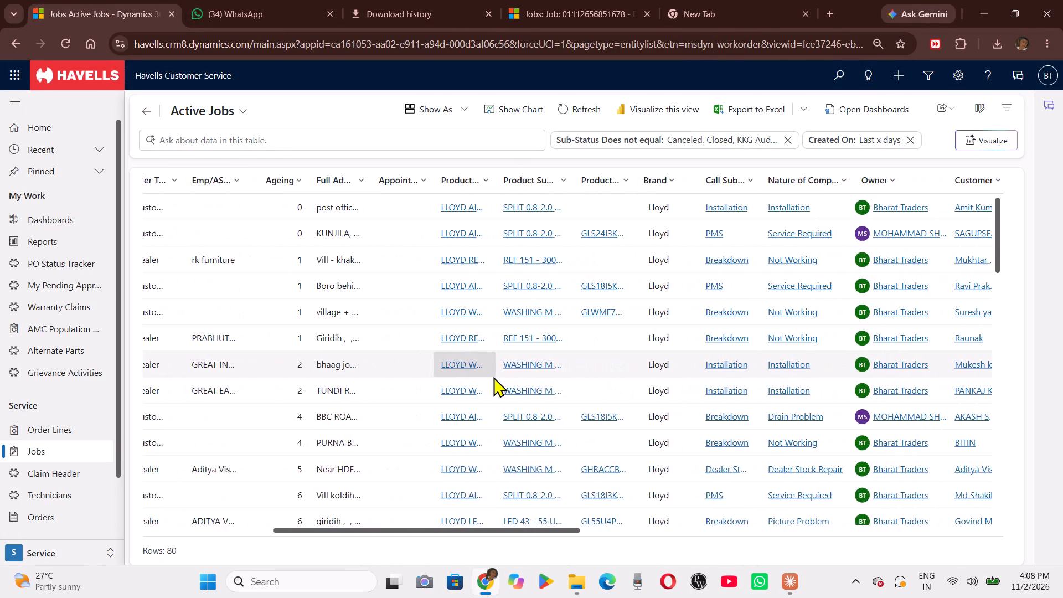
{"action": "scroll", "coordinate": [493, 377], "scroll_direction": "up", "scroll_amount": 1}
{"action": "scroll", "coordinate": [493, 377], "scroll_direction": "right", "scroll_amount": 1}
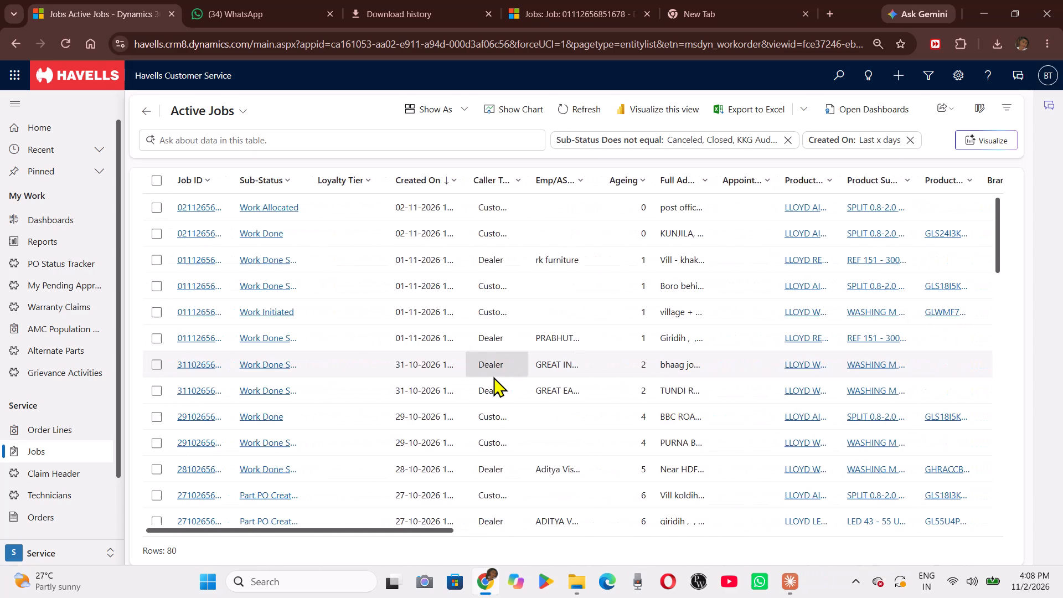
{"action": "scroll", "coordinate": [493, 377], "scroll_direction": "left", "scroll_amount": 2}
{"action": "scroll", "coordinate": [493, 377], "scroll_direction": "right", "scroll_amount": 1}
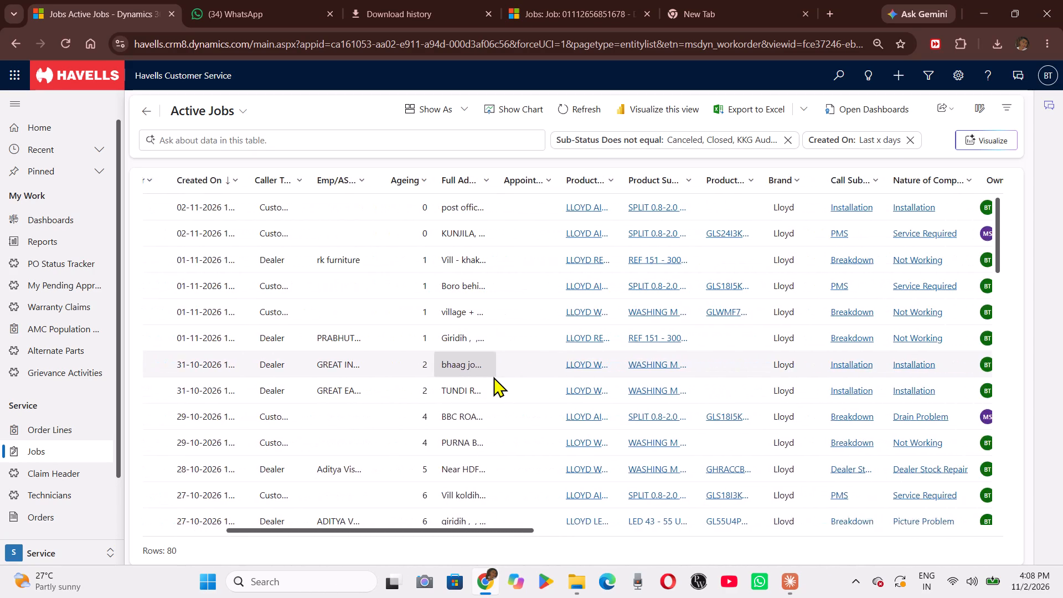
{"action": "scroll", "coordinate": [493, 377], "scroll_direction": "right", "scroll_amount": 1}
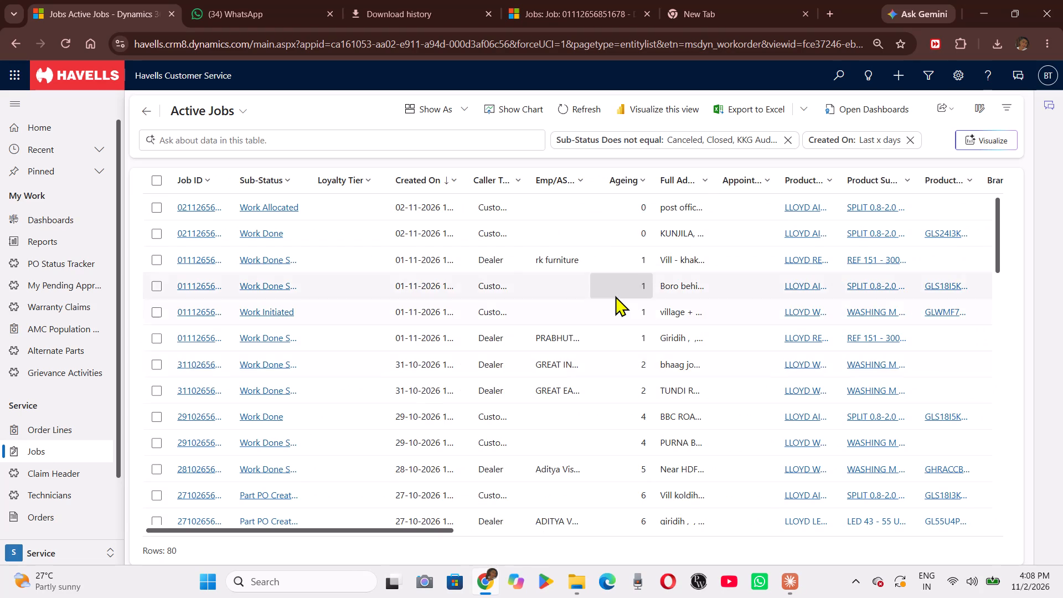
{"action": "scroll", "coordinate": [615, 296], "scroll_direction": "left", "scroll_amount": 3}
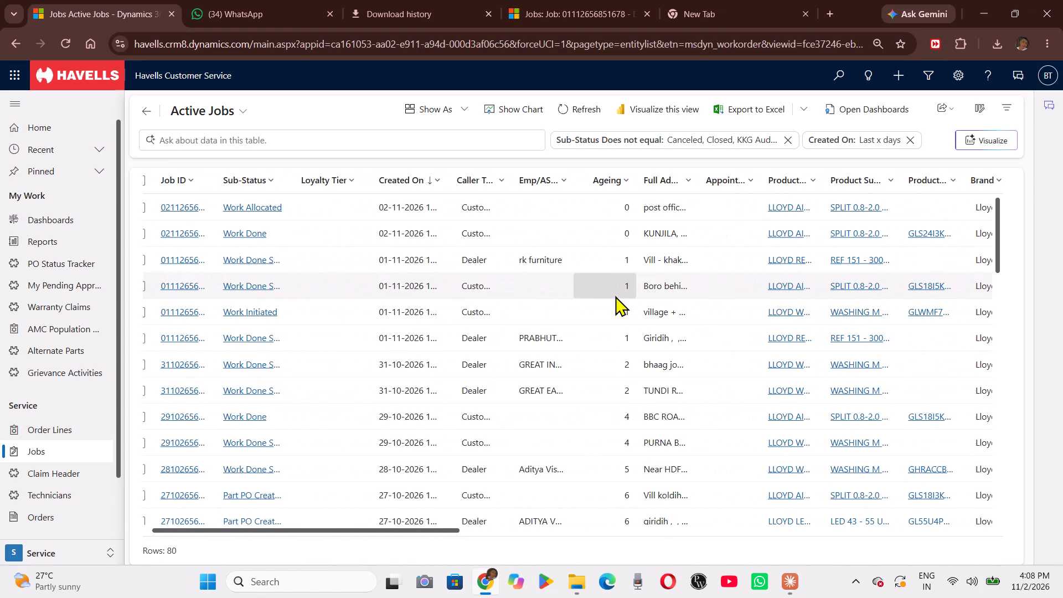
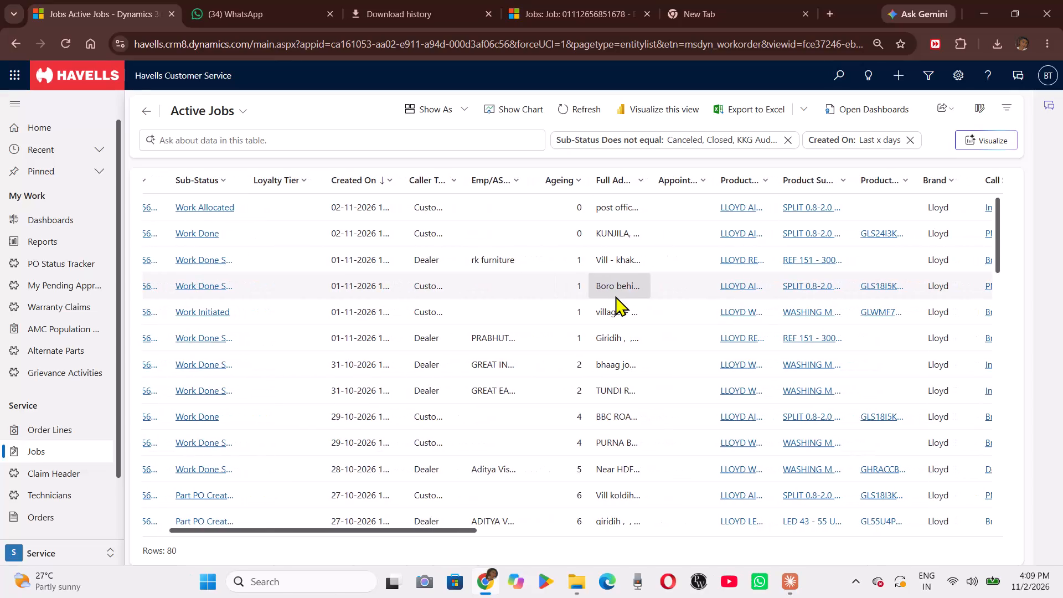
{"action": "scroll", "coordinate": [615, 296], "scroll_direction": "left", "scroll_amount": 1}
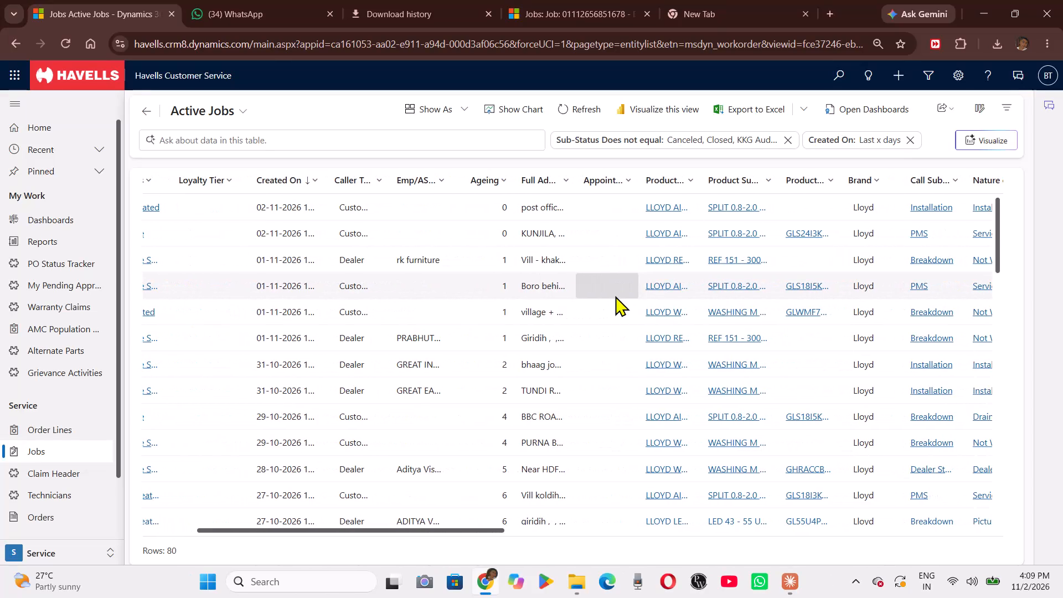
{"action": "scroll", "coordinate": [615, 296], "scroll_direction": "right", "scroll_amount": 1}
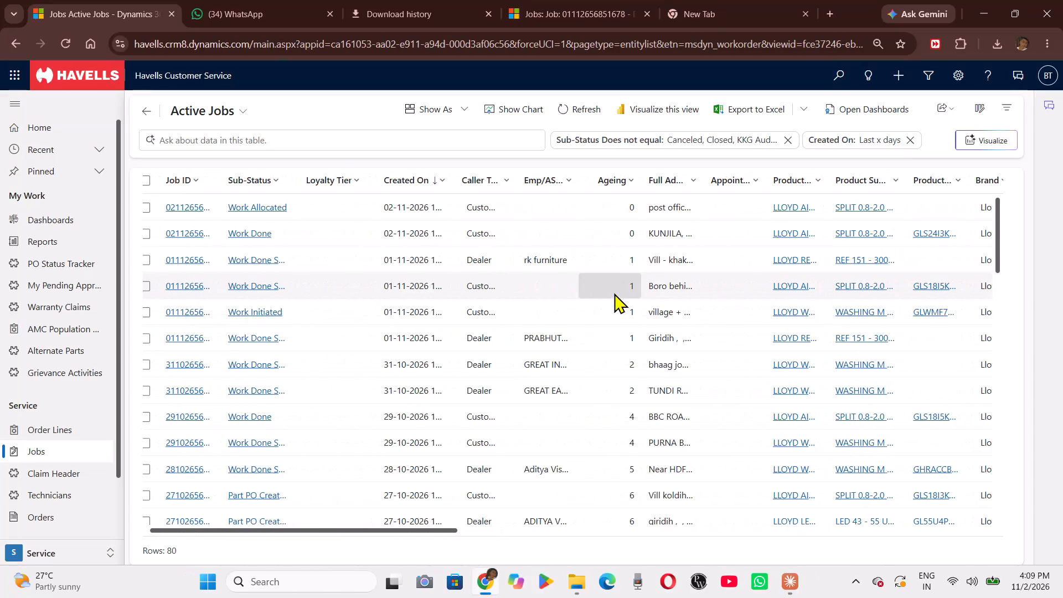
{"action": "triple_click", "coordinate": [610, 265]}
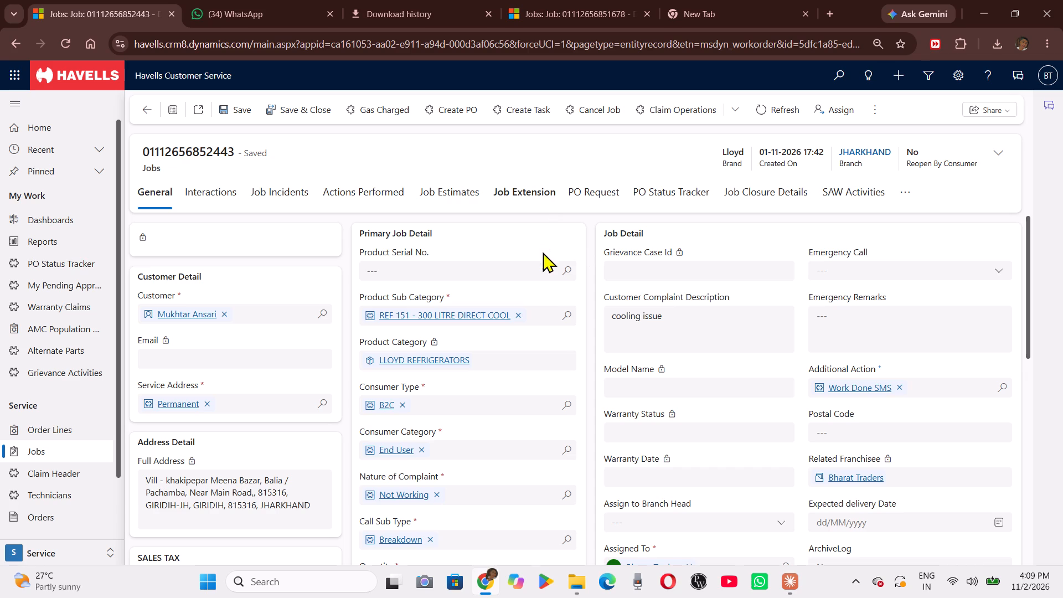
{"action": "left_click", "coordinate": [571, 264]}
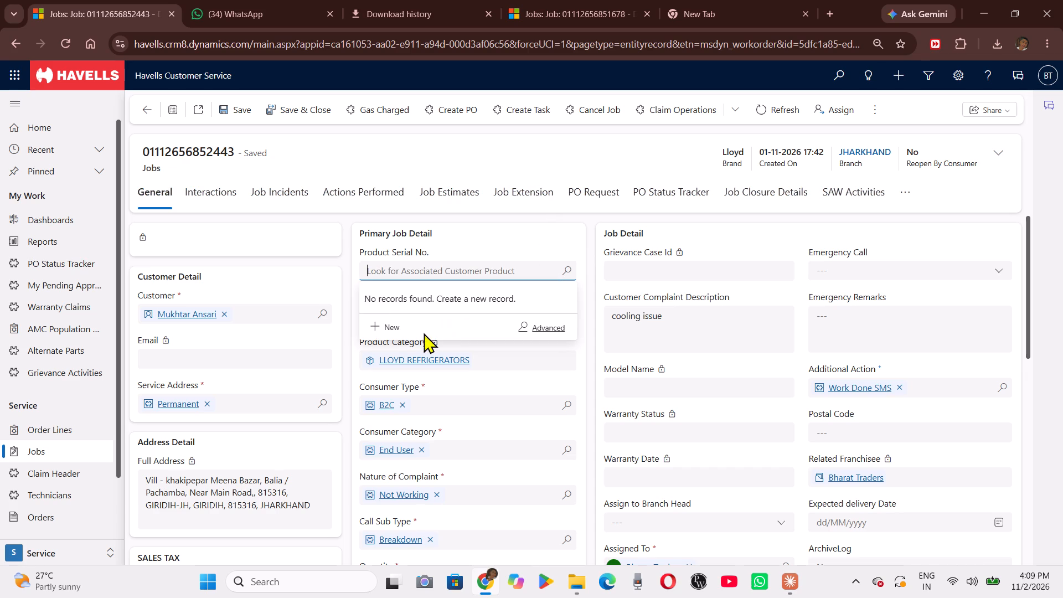
{"action": "left_click", "coordinate": [399, 329]}
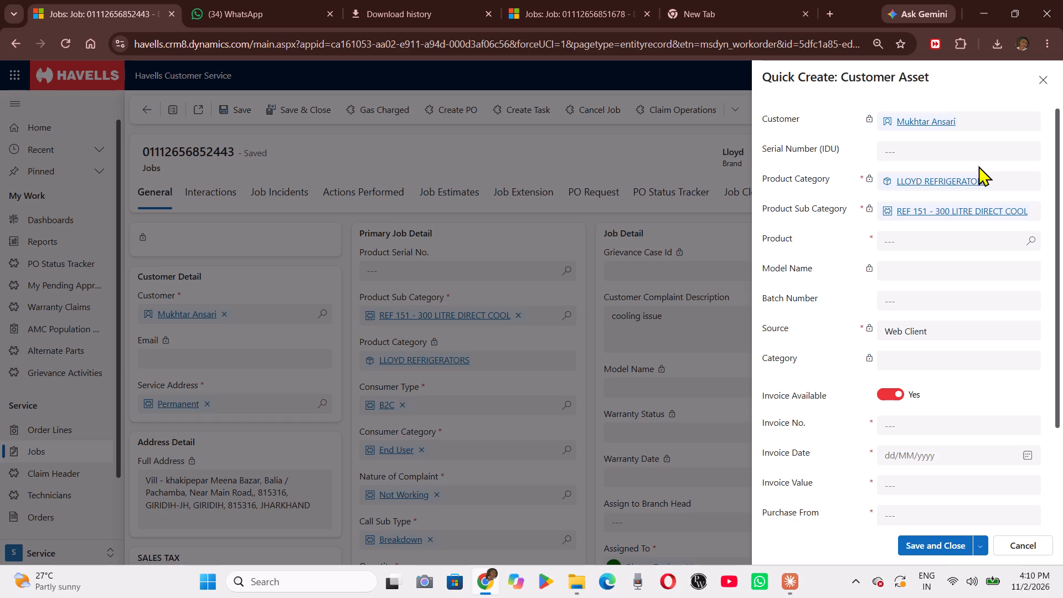
{"action": "left_click", "coordinate": [963, 155]}
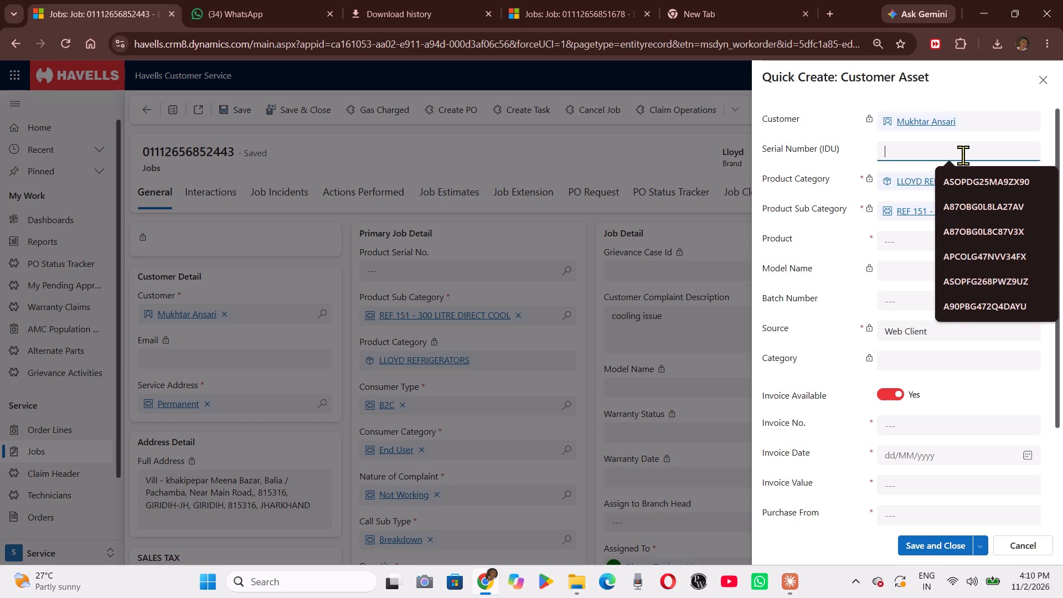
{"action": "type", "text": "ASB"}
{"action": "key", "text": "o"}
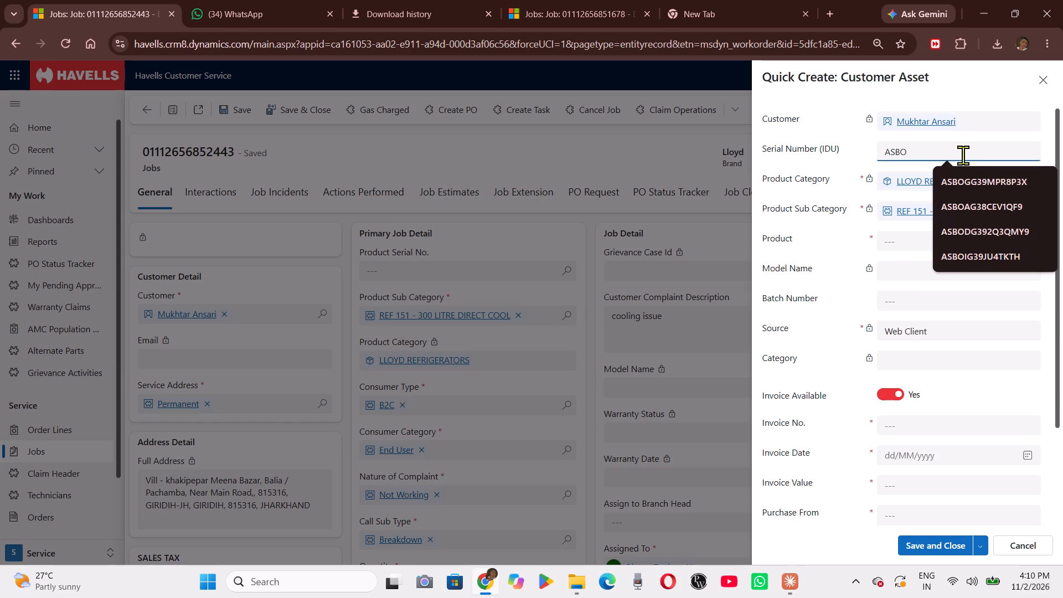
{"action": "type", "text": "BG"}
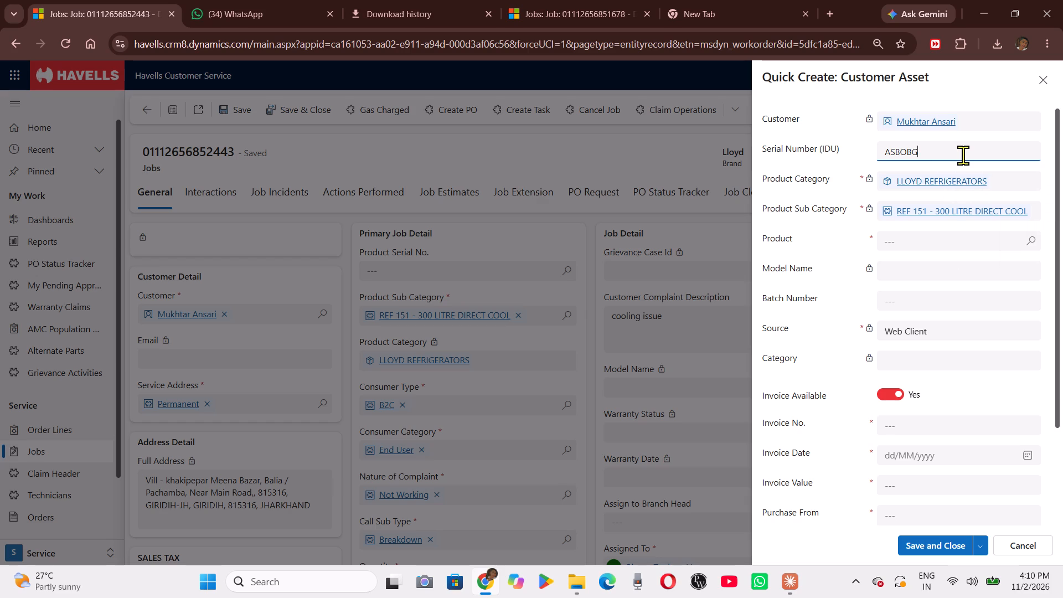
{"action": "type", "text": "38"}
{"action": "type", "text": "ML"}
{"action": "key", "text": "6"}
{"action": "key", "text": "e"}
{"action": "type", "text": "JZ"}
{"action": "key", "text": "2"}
Copy the asset's serial number over the old text in the New Tab address bar, and place that tab beside the job tab.
{"action": "left_click", "coordinate": [977, 153]}
{"action": "double_click", "coordinate": [977, 153]}
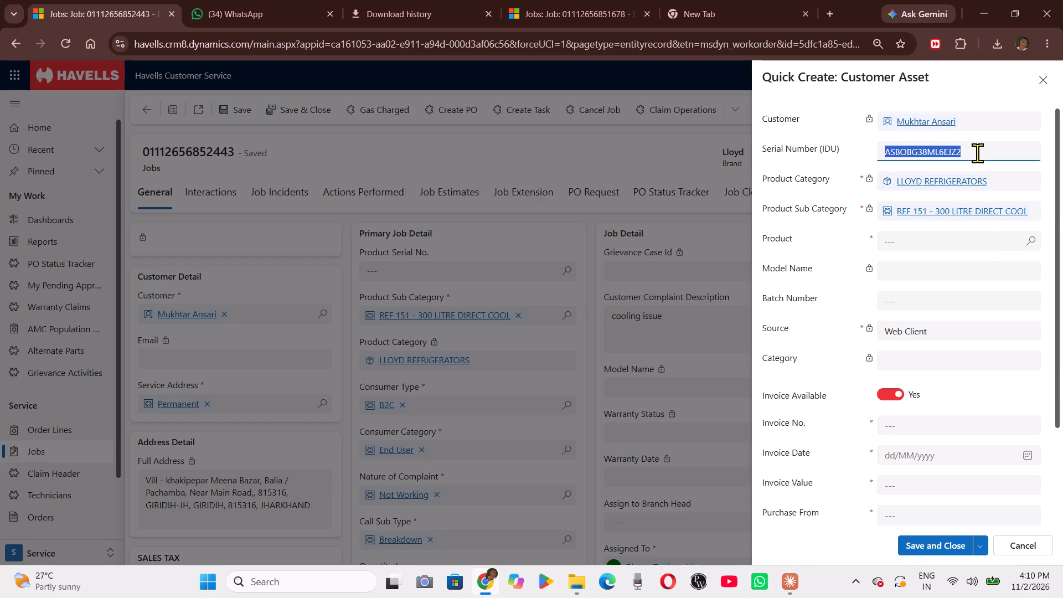
{"action": "key", "text": "ctrl+c"}
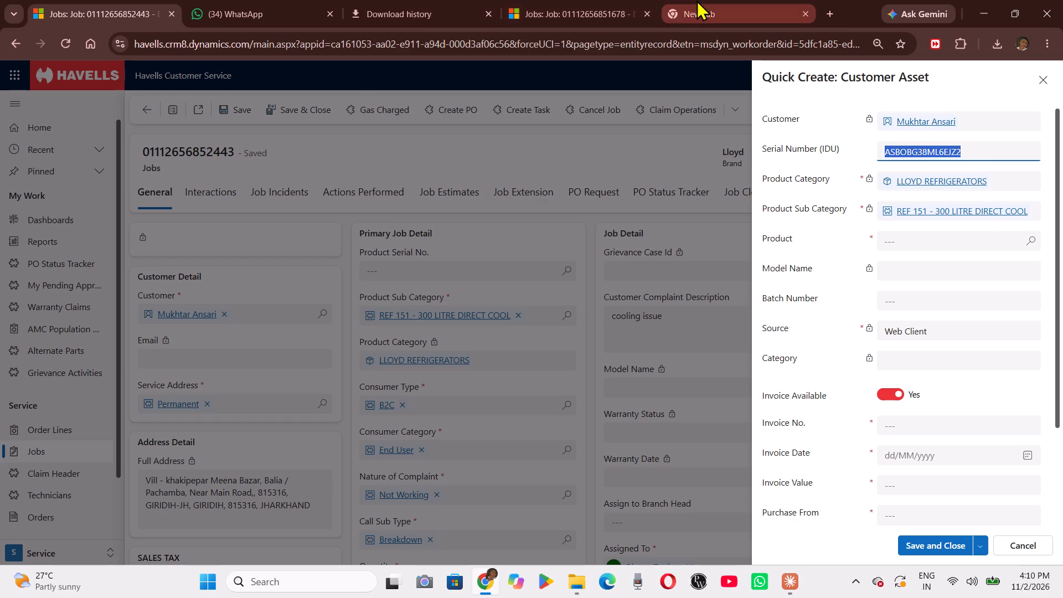
{"action": "left_click", "coordinate": [696, 0]}
{"action": "left_click", "coordinate": [321, 44]}
{"action": "left_click_drag", "start_coordinate": [321, 44], "coordinate": [154, 42]}
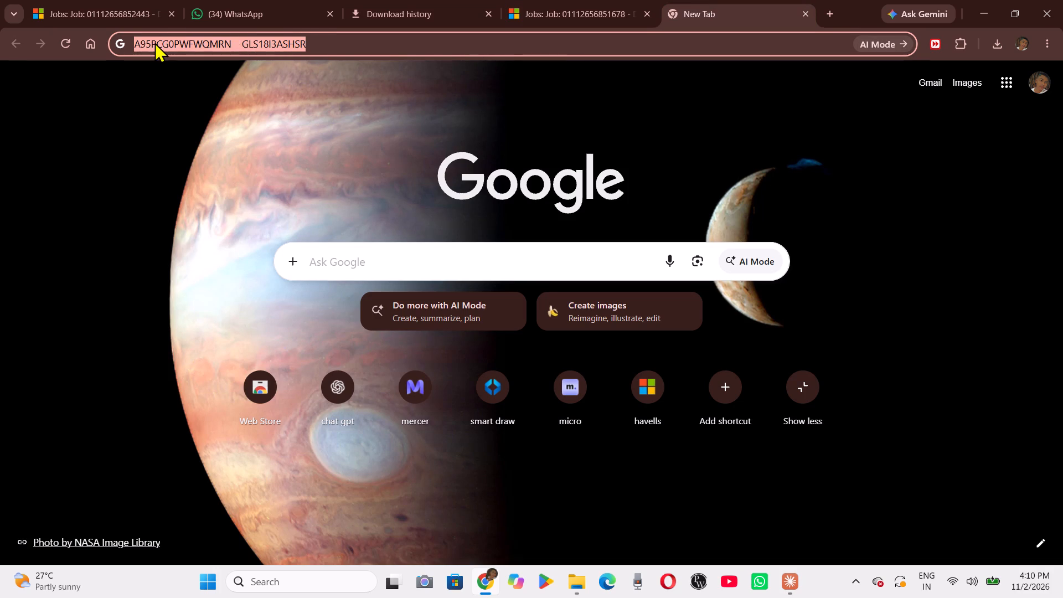
{"action": "key", "text": "BackSpace"}
{"action": "key", "text": "ctrl+v"}
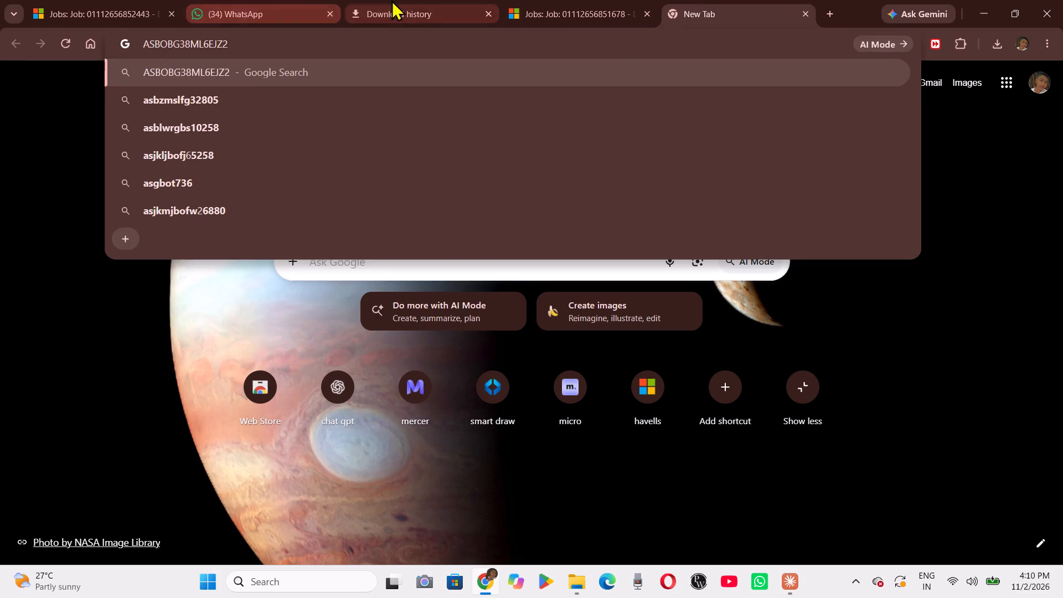
{"action": "left_click", "coordinate": [539, 1]}
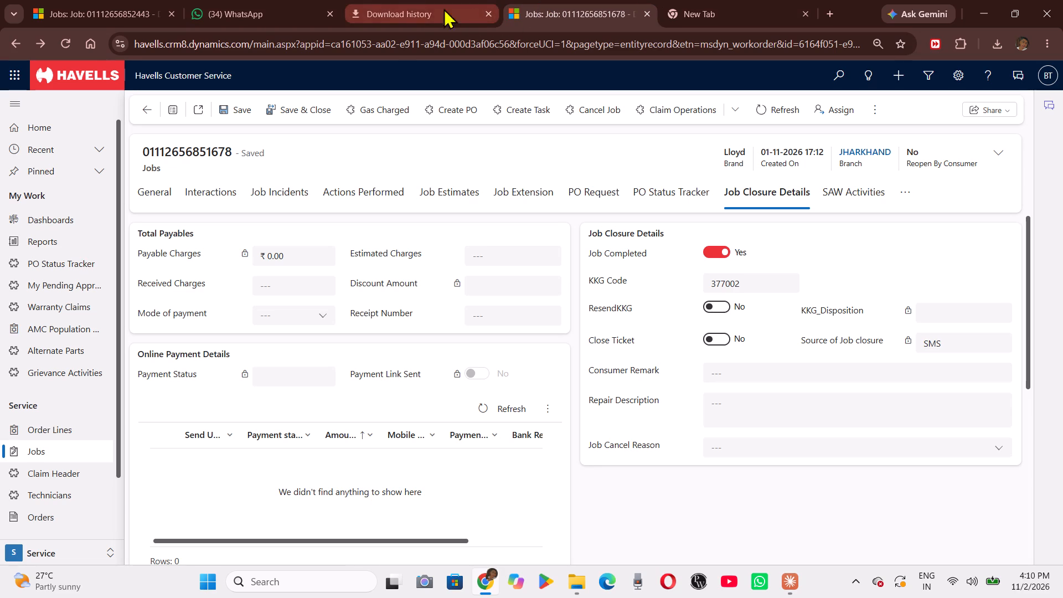
{"action": "left_click", "coordinate": [120, 0]}
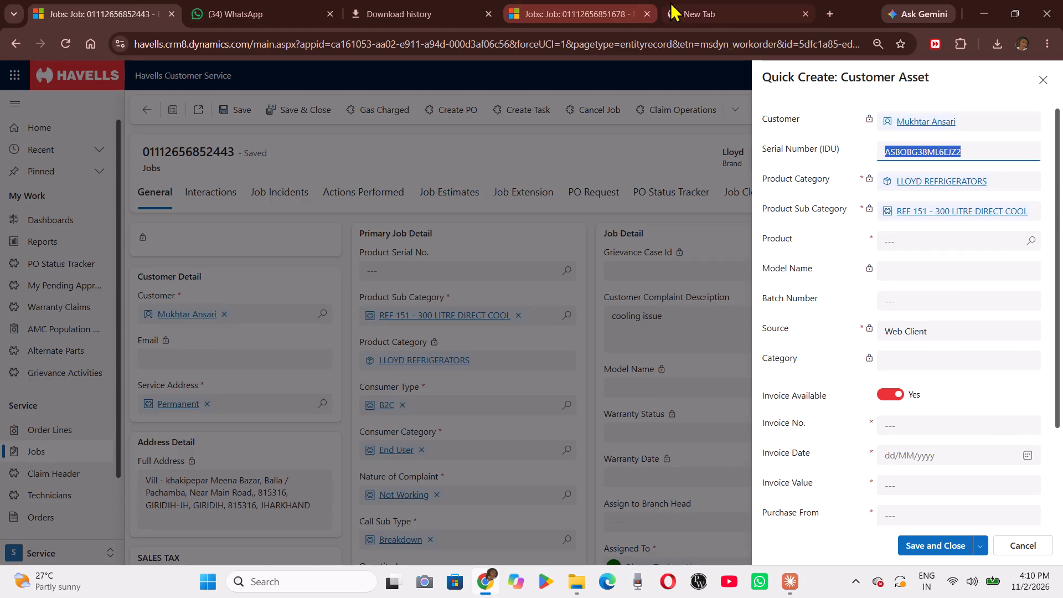
{"action": "left_click_drag", "start_coordinate": [676, 1], "coordinate": [252, 0]}
{"action": "left_click", "coordinate": [114, 0]}
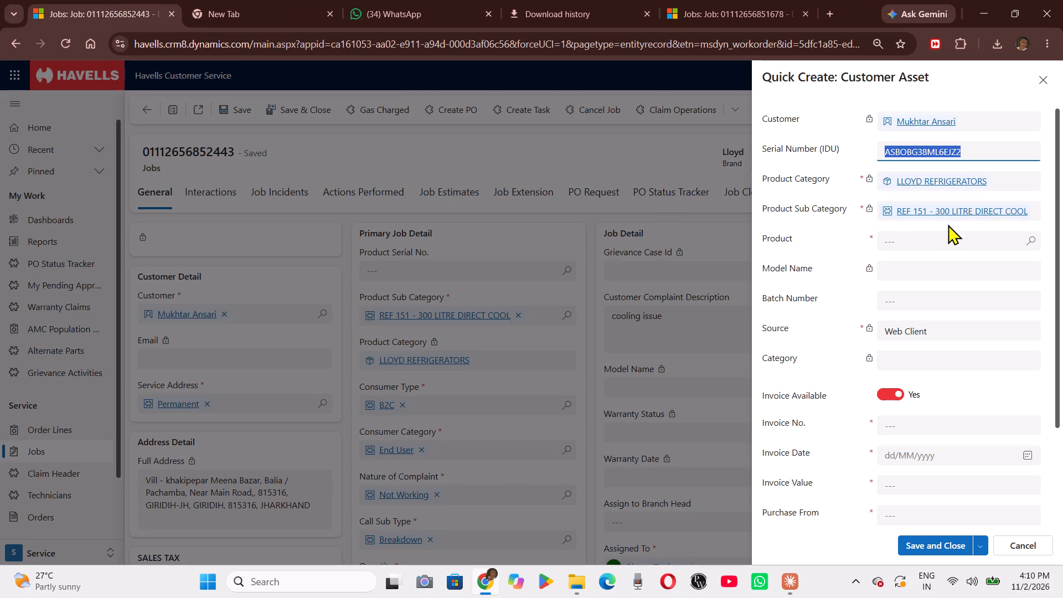
Set the customer asset's product to GLDF205SLWT2LC, searching by GLDF205SLW.
{"action": "left_click", "coordinate": [948, 231]}
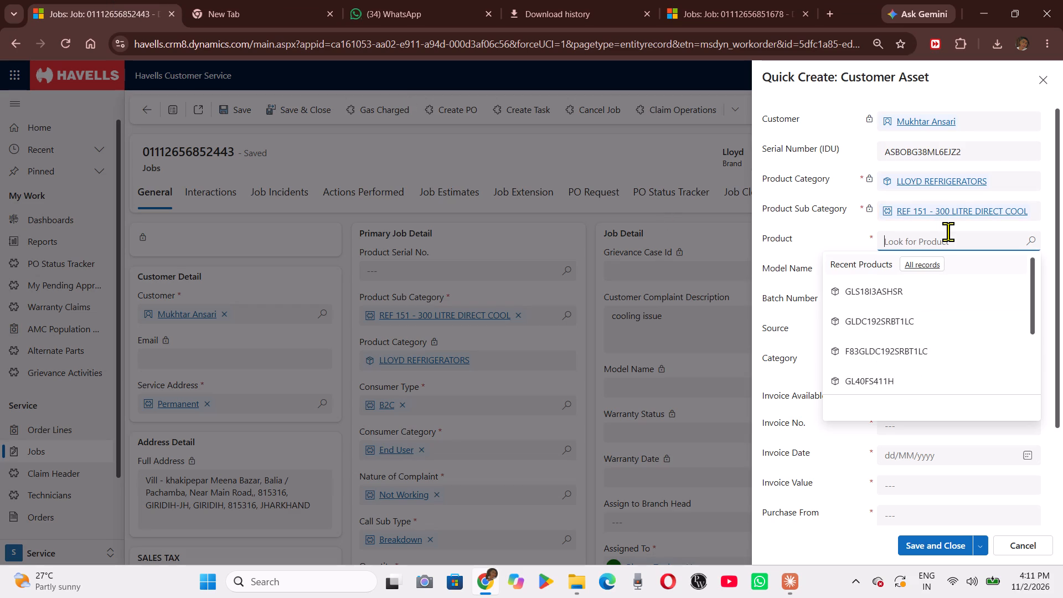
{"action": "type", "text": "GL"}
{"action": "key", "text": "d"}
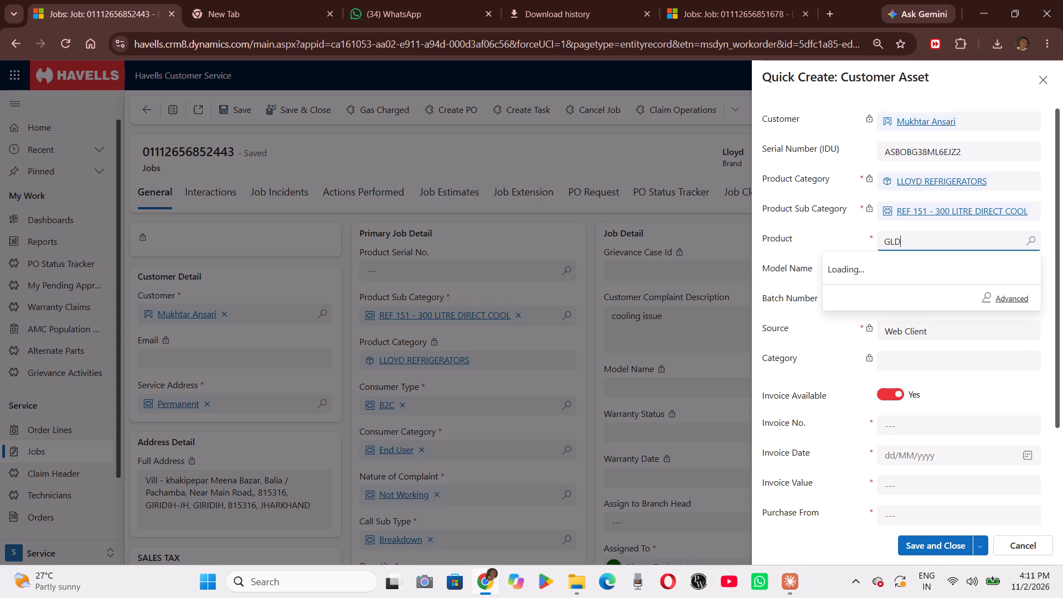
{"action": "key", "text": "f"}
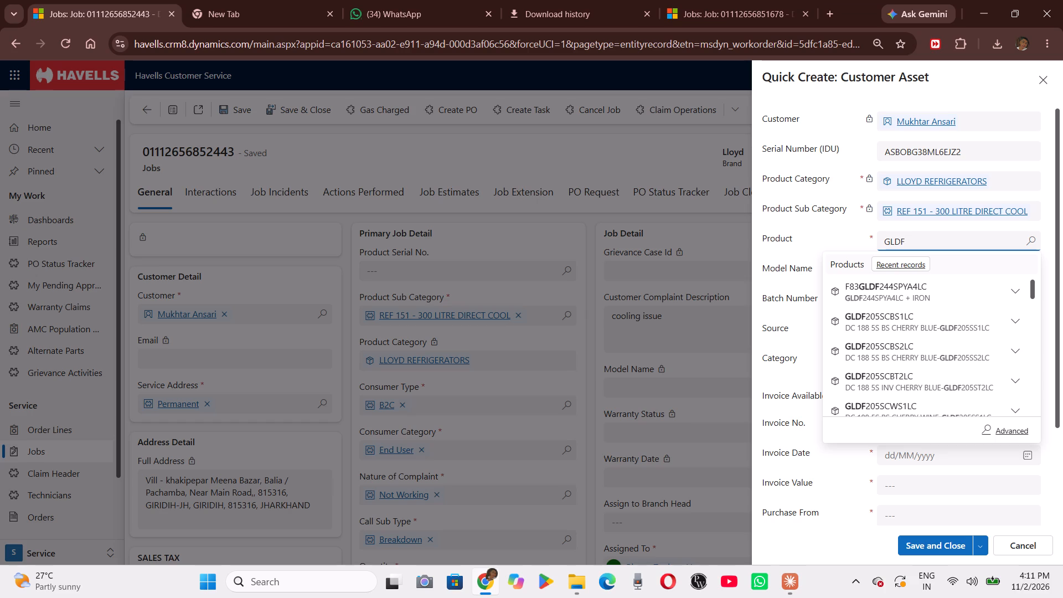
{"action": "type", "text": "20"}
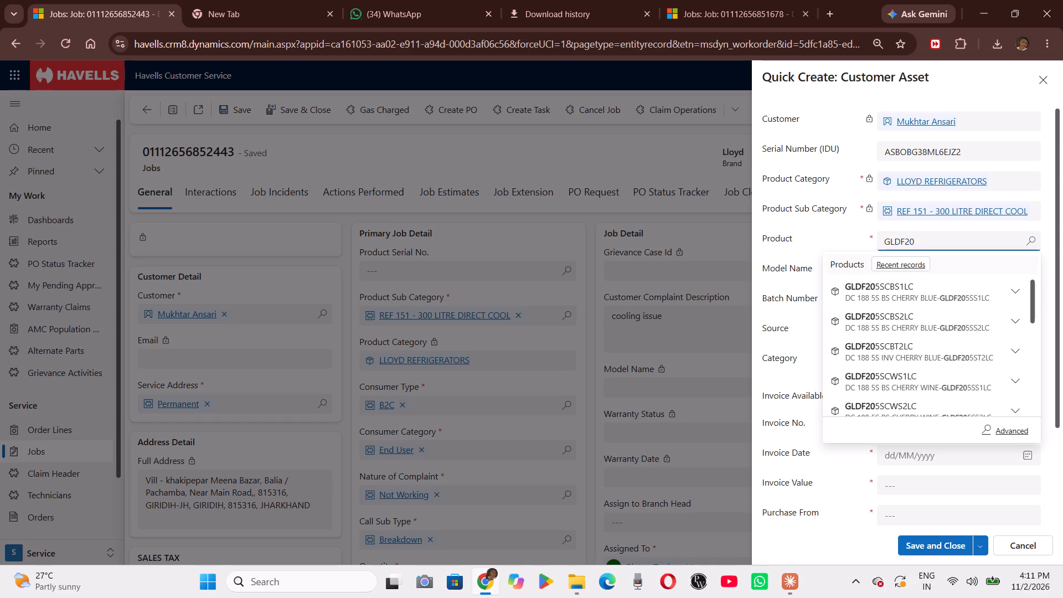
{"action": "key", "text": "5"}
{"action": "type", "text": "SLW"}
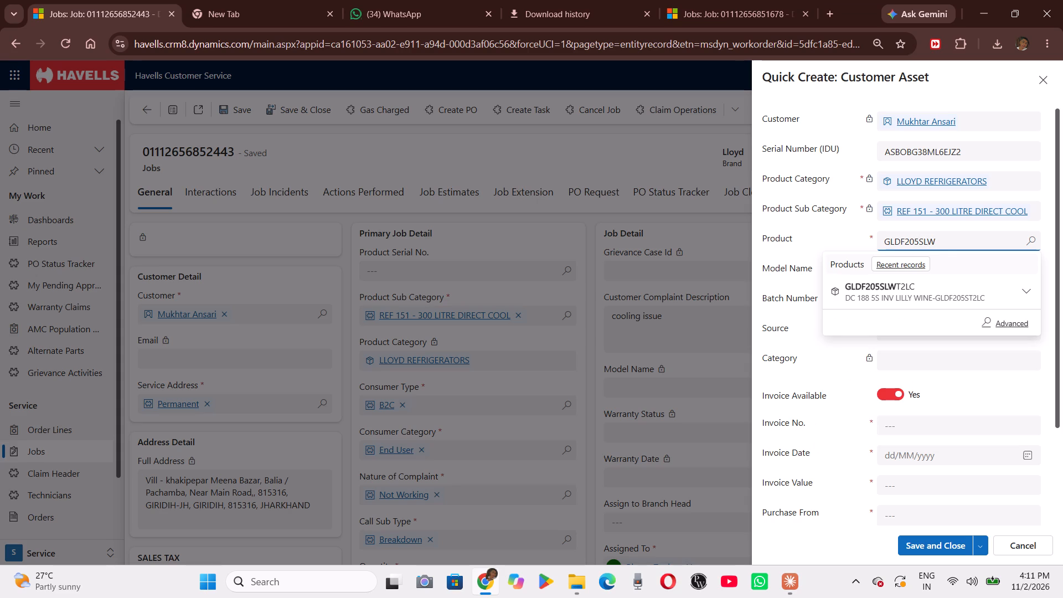
{"action": "left_click", "coordinate": [954, 280]}
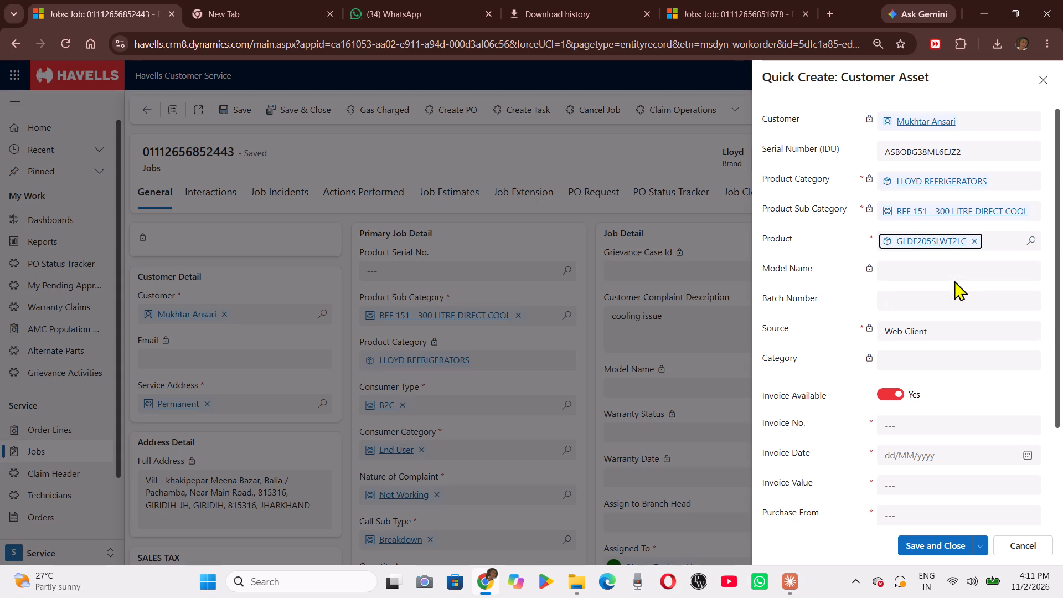
Fill in the asset's invoice details: number 131, date 14/10/2025 and value 18500.
{"action": "scroll", "coordinate": [952, 306], "scroll_direction": "down", "scroll_amount": 1}
{"action": "left_click", "coordinate": [966, 388]}
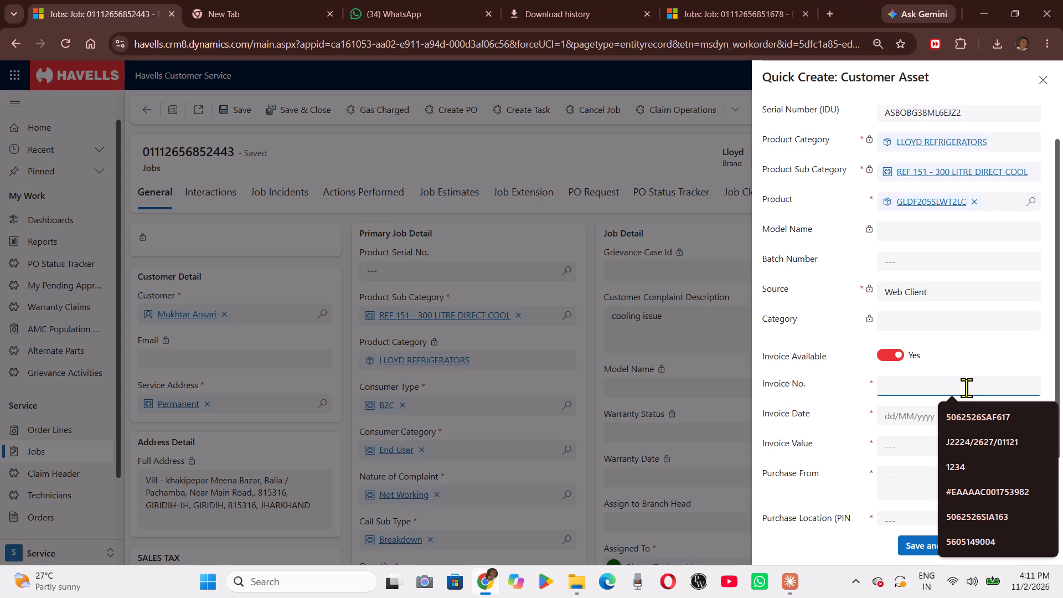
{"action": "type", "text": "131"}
{"action": "left_click", "coordinate": [969, 410]}
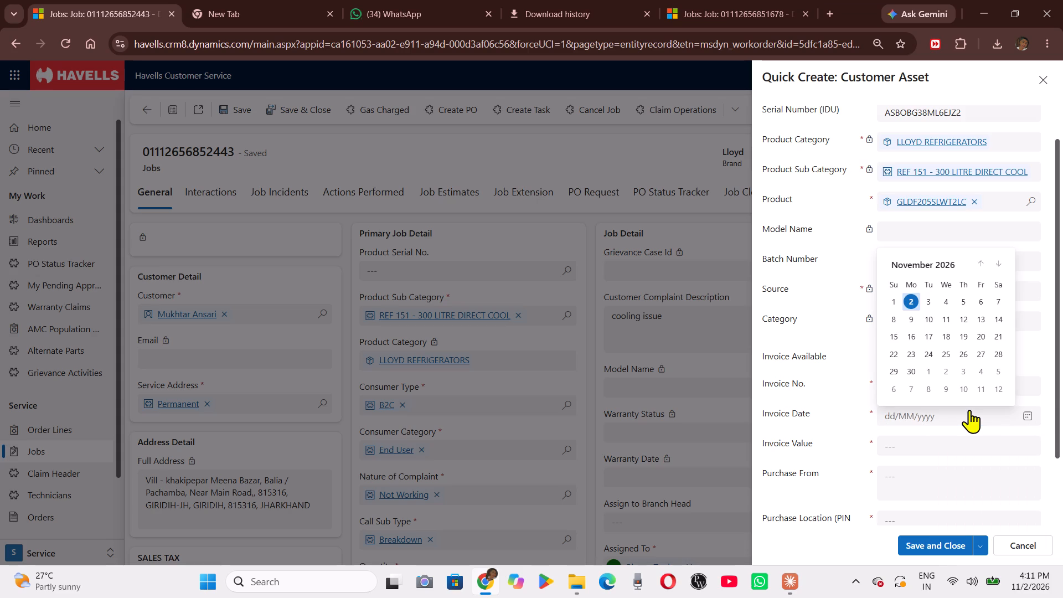
{"action": "double_click", "coordinate": [969, 410]}
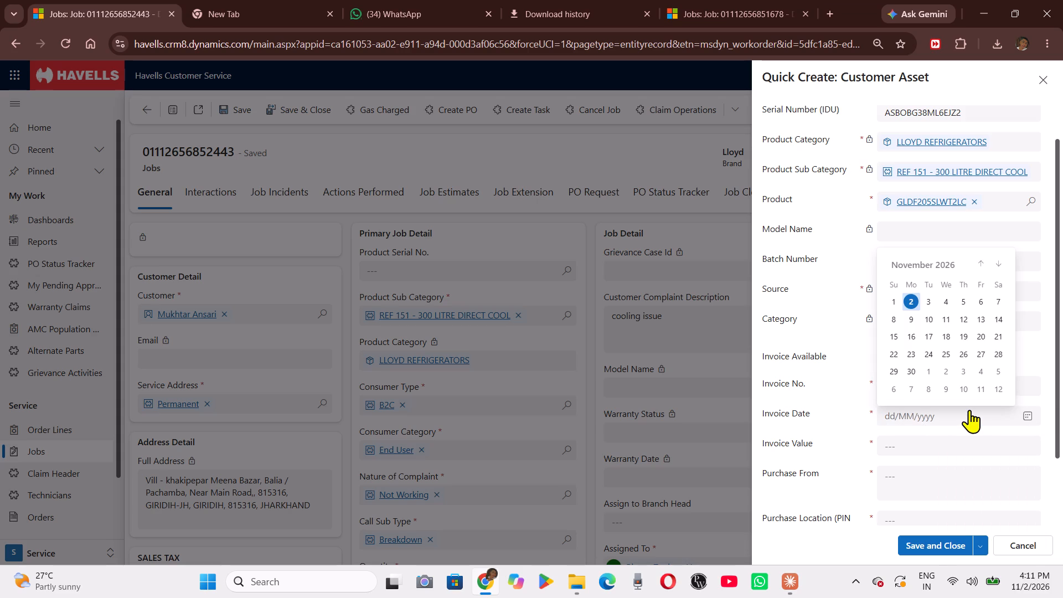
{"action": "left_click", "coordinate": [969, 410]}
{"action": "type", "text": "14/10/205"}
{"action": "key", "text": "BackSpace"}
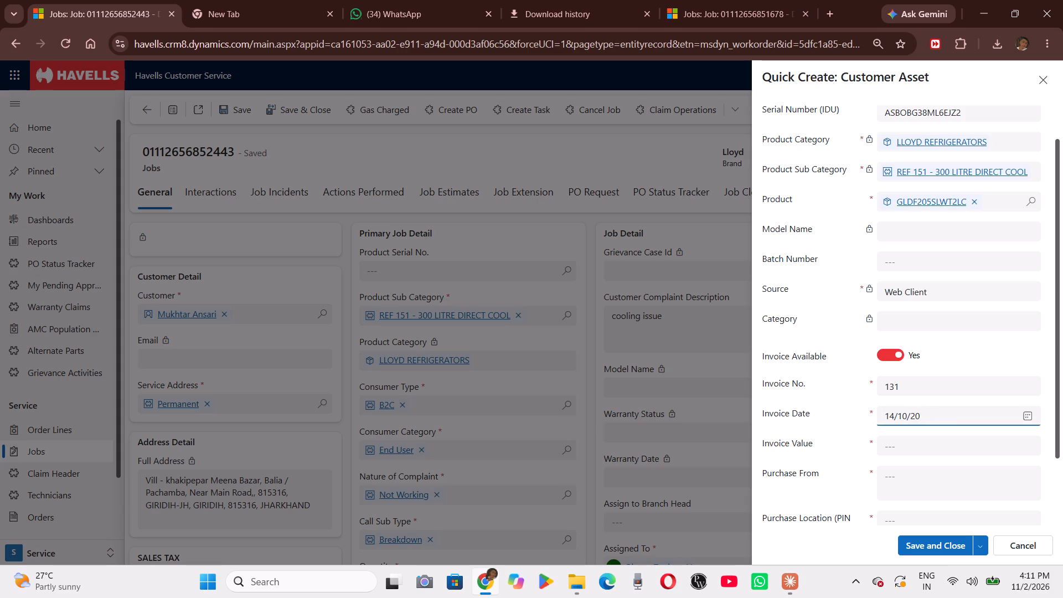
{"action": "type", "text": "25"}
{"action": "scroll", "coordinate": [969, 410], "scroll_direction": "down", "scroll_amount": 1}
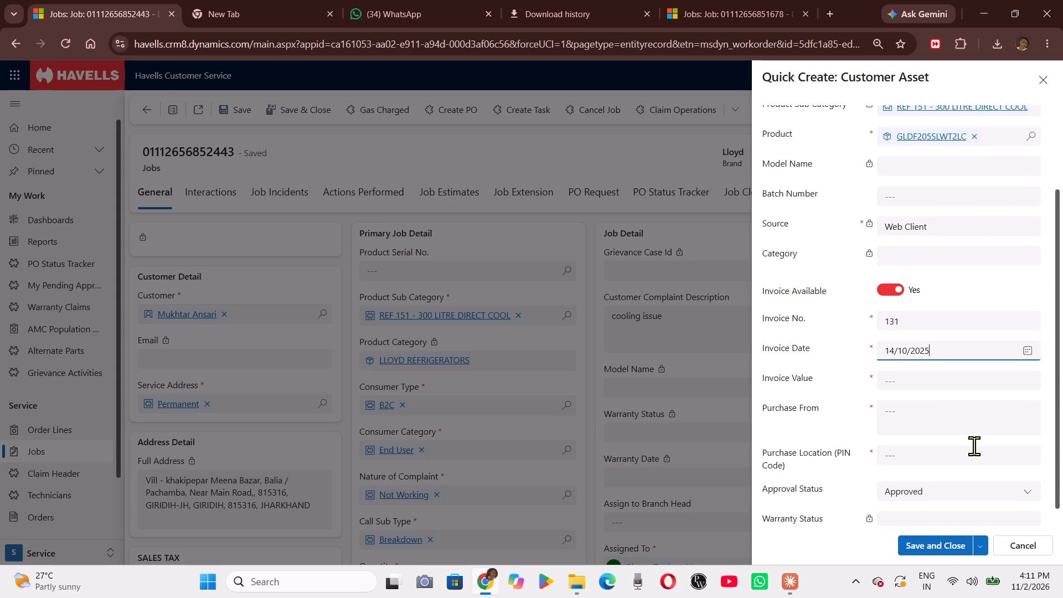
{"action": "left_click", "coordinate": [926, 376]}
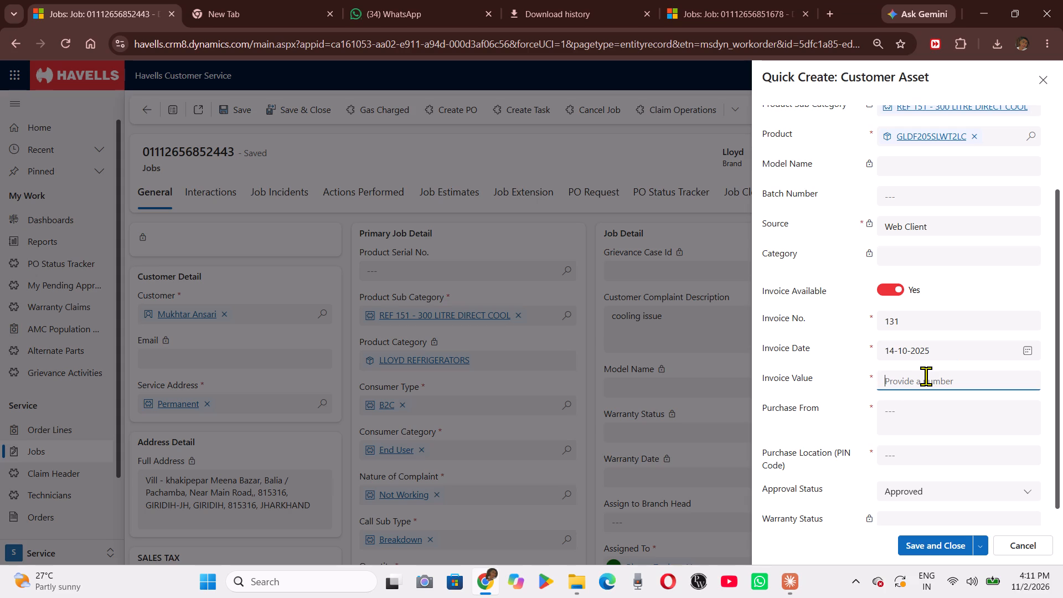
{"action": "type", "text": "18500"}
Enter the seller in the customer asset's Purchase From field.
{"action": "scroll", "coordinate": [926, 376], "scroll_direction": "down", "scroll_amount": 1}
{"action": "left_click", "coordinate": [940, 403]}
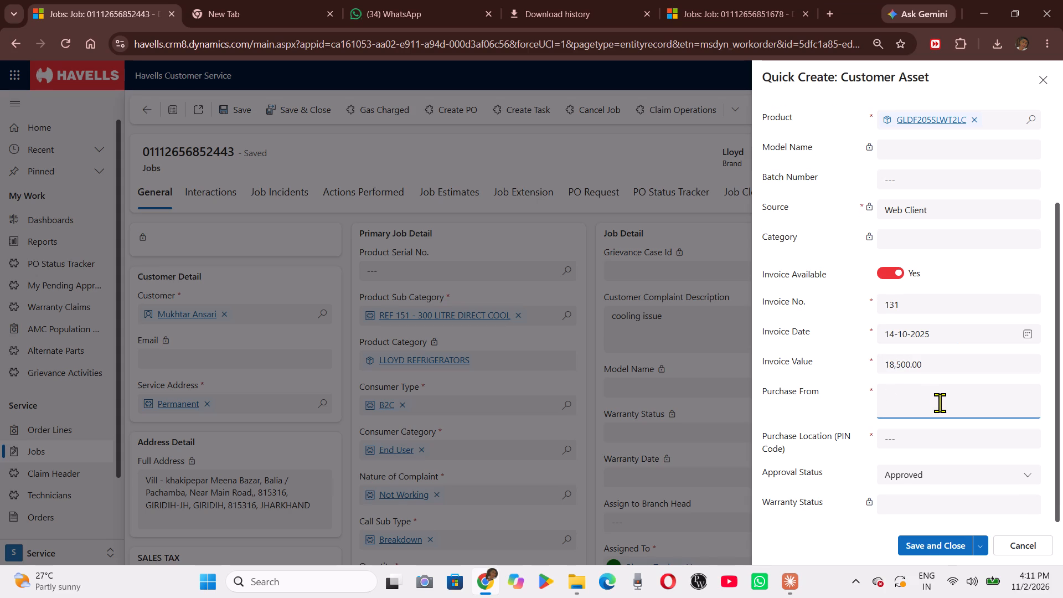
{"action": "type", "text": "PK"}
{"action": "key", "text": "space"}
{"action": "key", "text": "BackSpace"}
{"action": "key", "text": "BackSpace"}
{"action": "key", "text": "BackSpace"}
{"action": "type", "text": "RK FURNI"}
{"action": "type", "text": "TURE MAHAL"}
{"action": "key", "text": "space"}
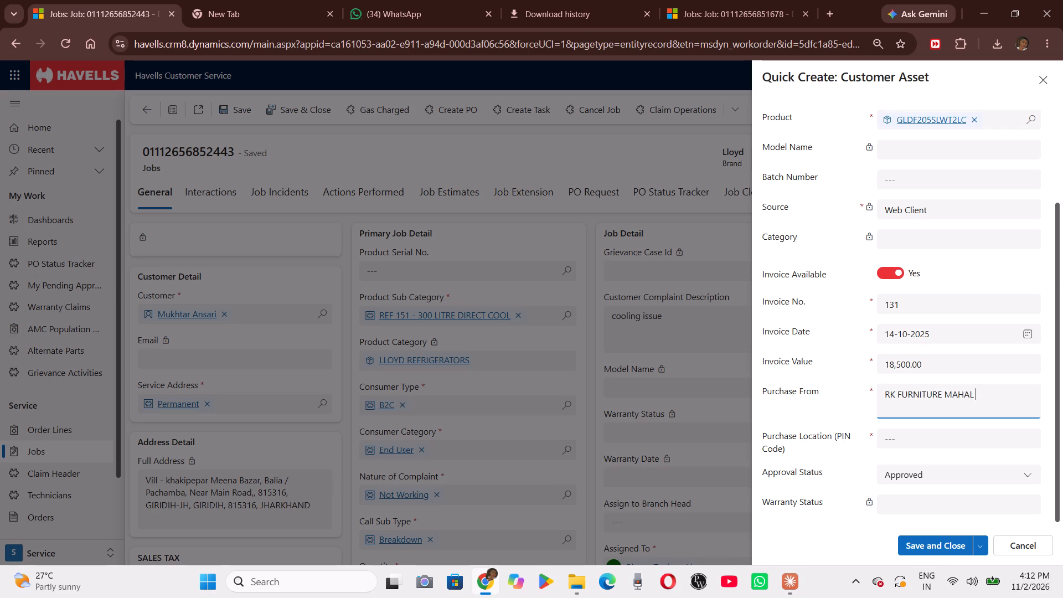
{"action": "left_click", "coordinate": [952, 444]}
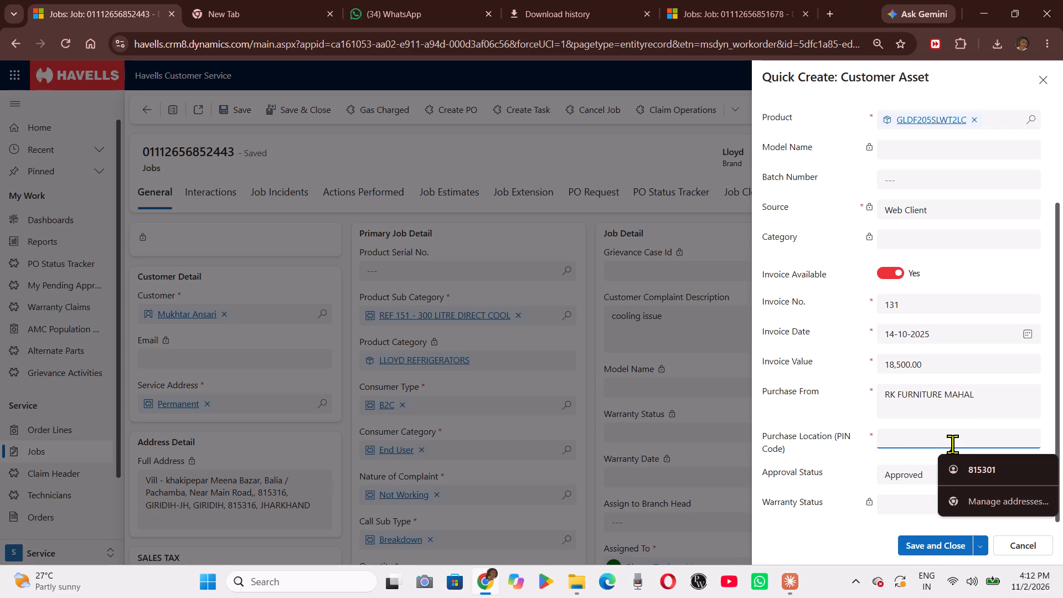
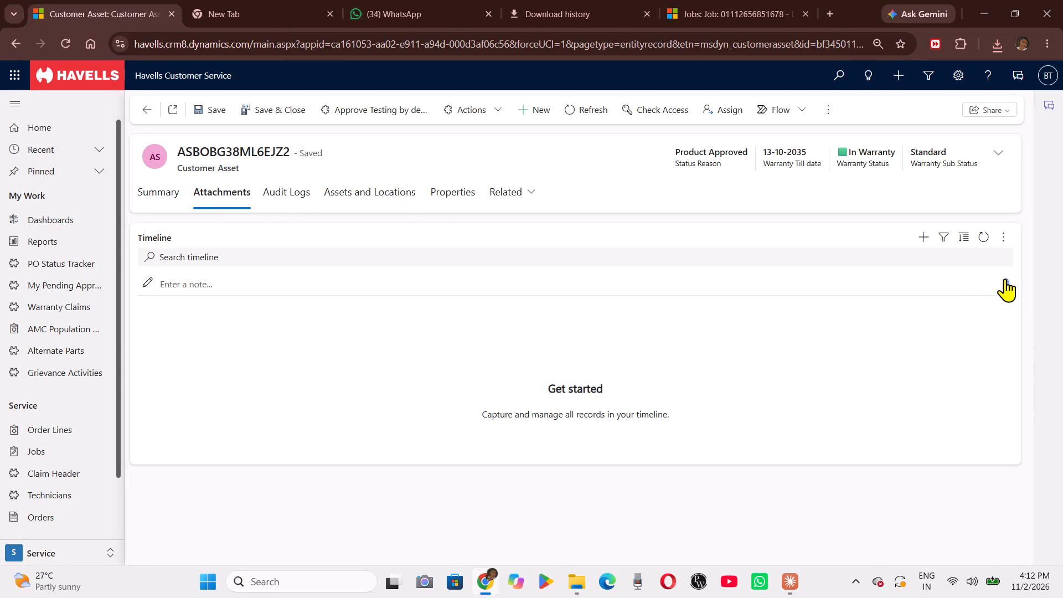
Attach the photo WhatsApp Image 2026-11-02 at 4.10.11 PM to the customer asset in a note titled INVOICE.
{"action": "left_click", "coordinate": [264, 135]}
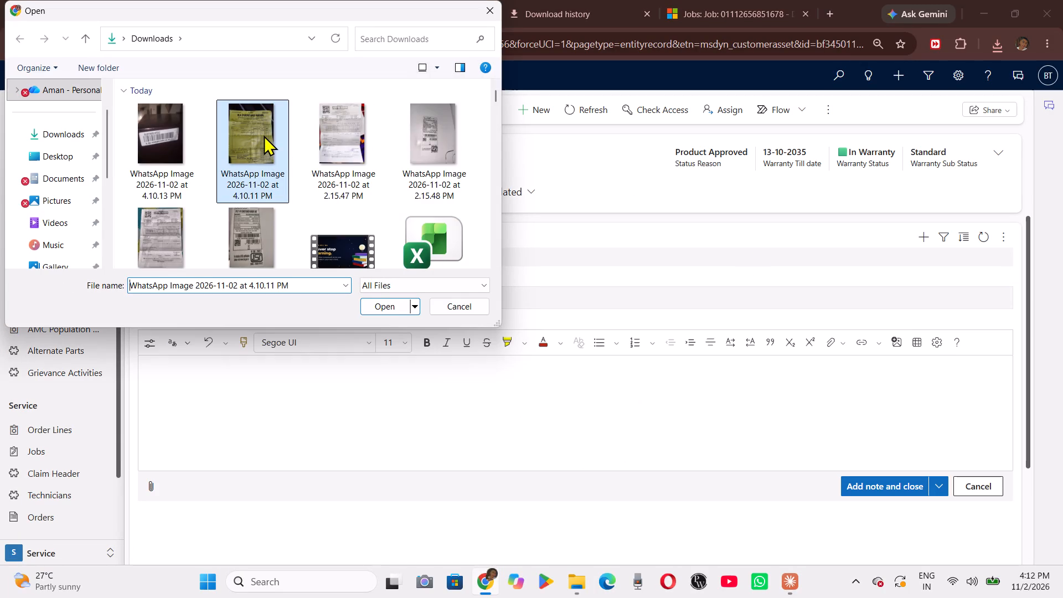
{"action": "left_click", "coordinate": [388, 310]}
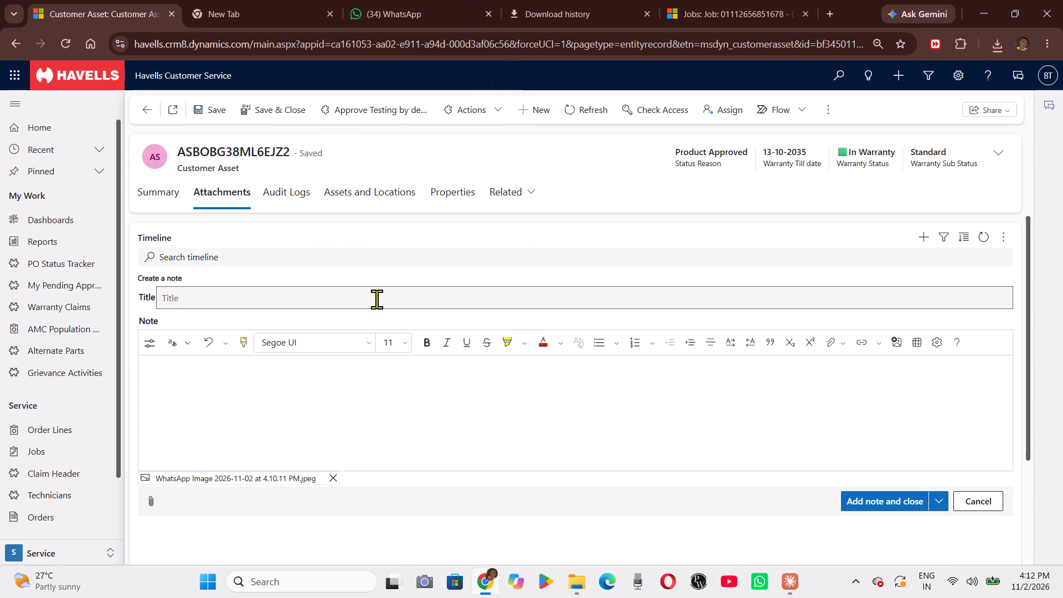
{"action": "left_click", "coordinate": [376, 299]}
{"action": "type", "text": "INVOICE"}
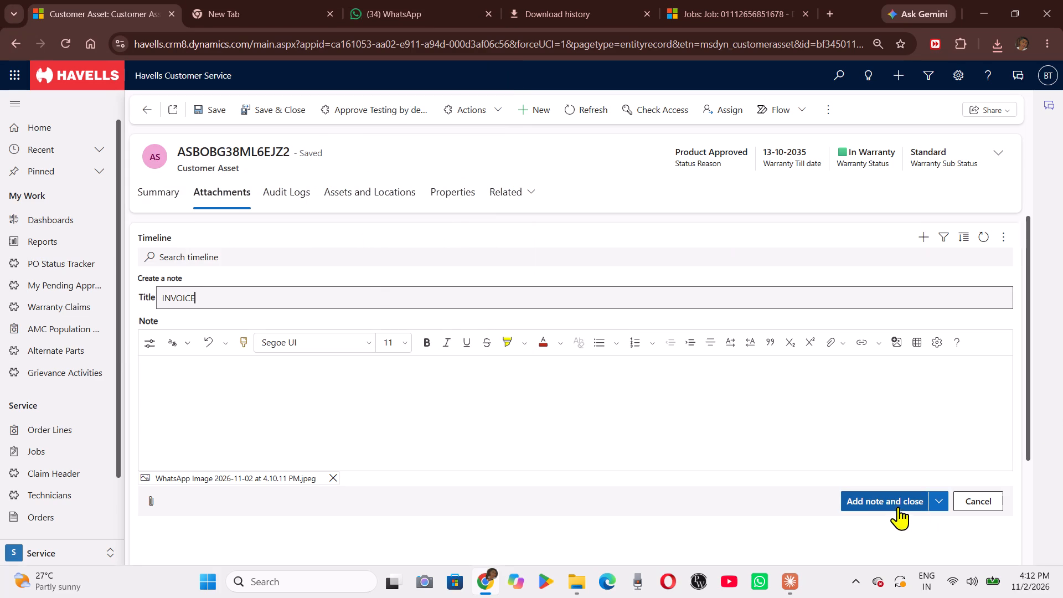
{"action": "left_click", "coordinate": [897, 504]}
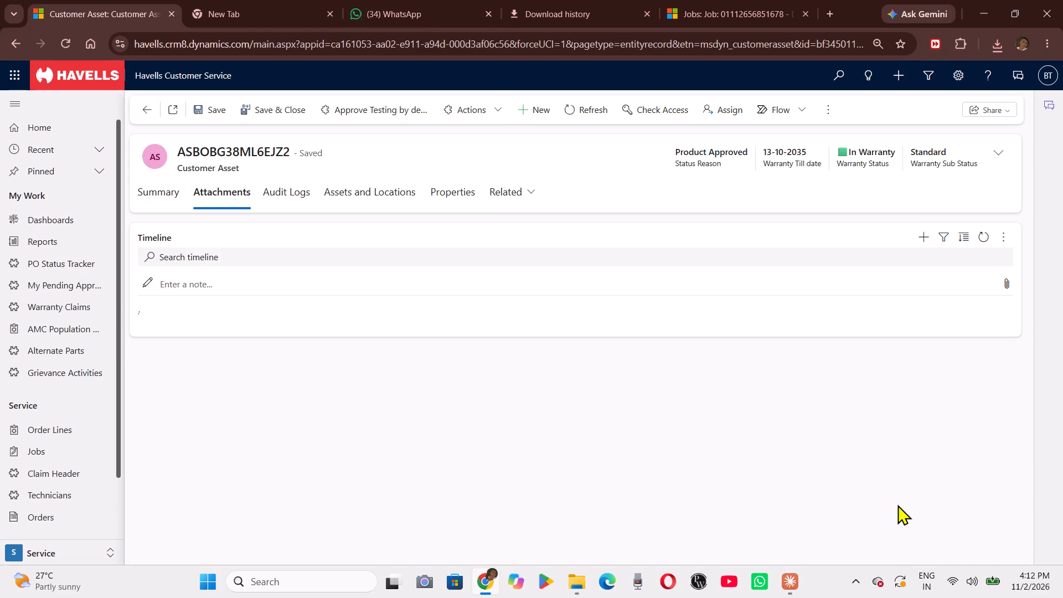
Add a note titled SERIAL NUMBER with the photo WhatsApp Image 2026-11-02 at 4.10.13 PM, and save and close the asset.
{"action": "left_click", "coordinate": [1009, 285]}
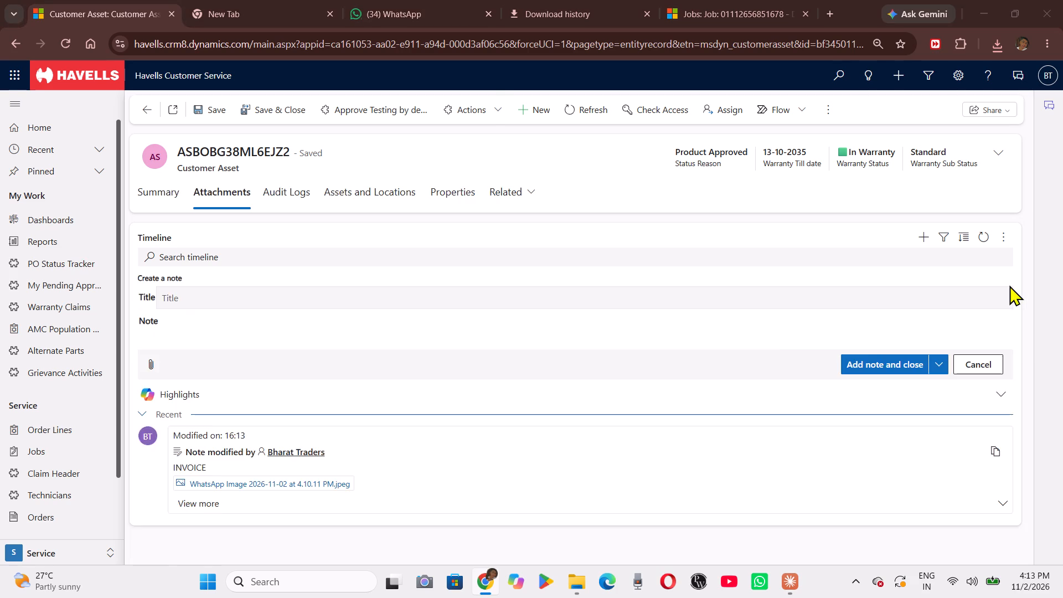
{"action": "left_click", "coordinate": [184, 151]}
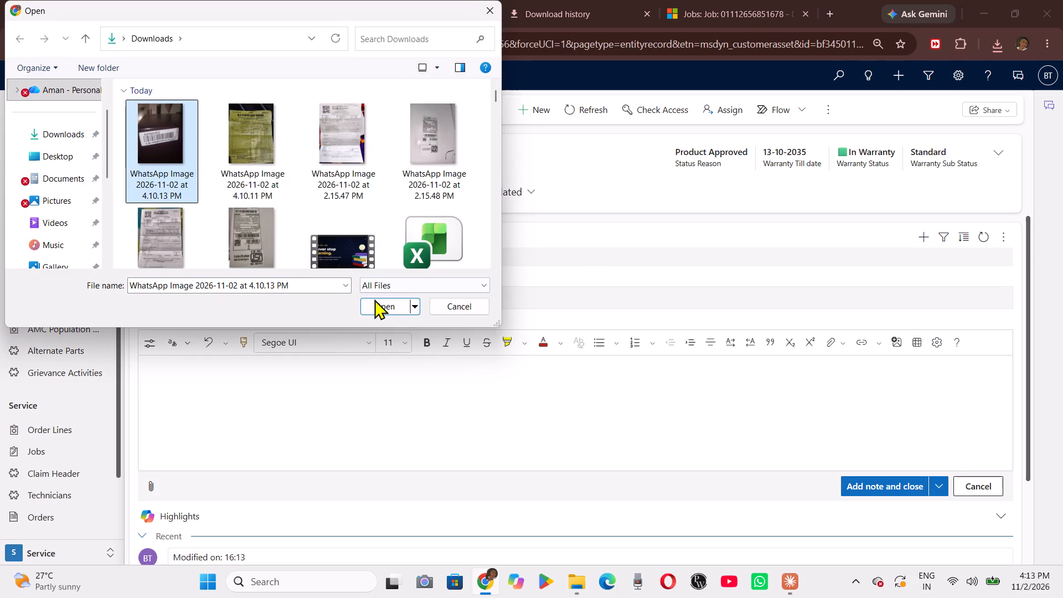
{"action": "left_click", "coordinate": [384, 310]}
{"action": "left_click", "coordinate": [370, 303]}
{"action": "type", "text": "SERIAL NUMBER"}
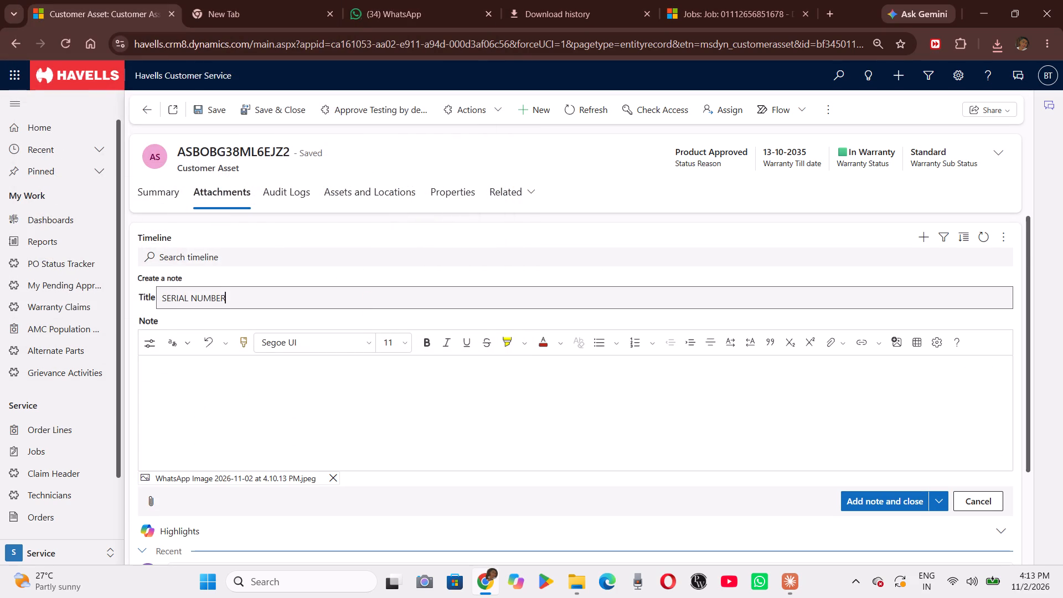
{"action": "left_click", "coordinate": [906, 507]}
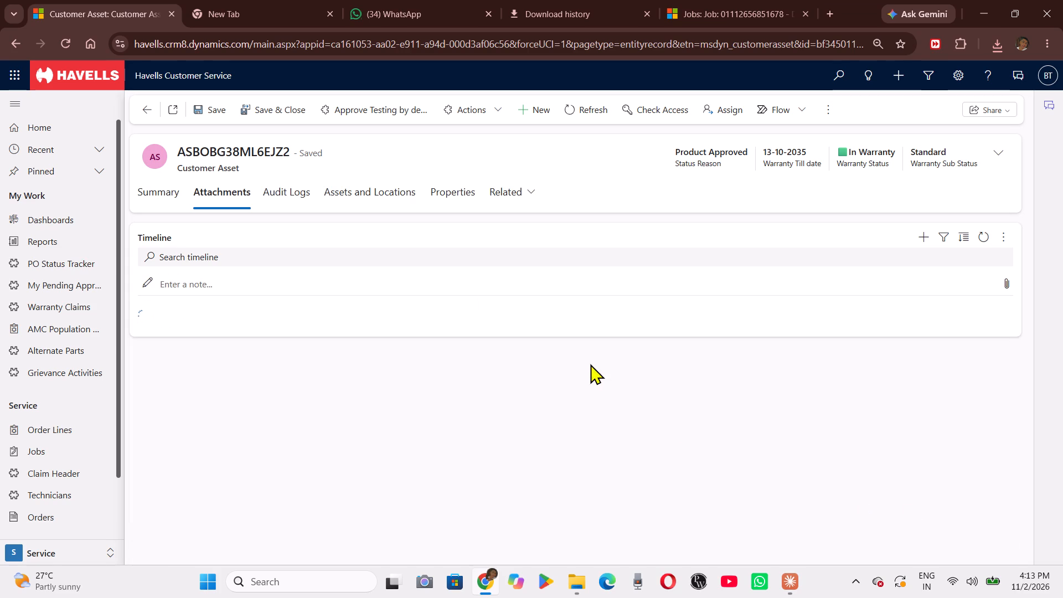
{"action": "left_click", "coordinate": [274, 117]}
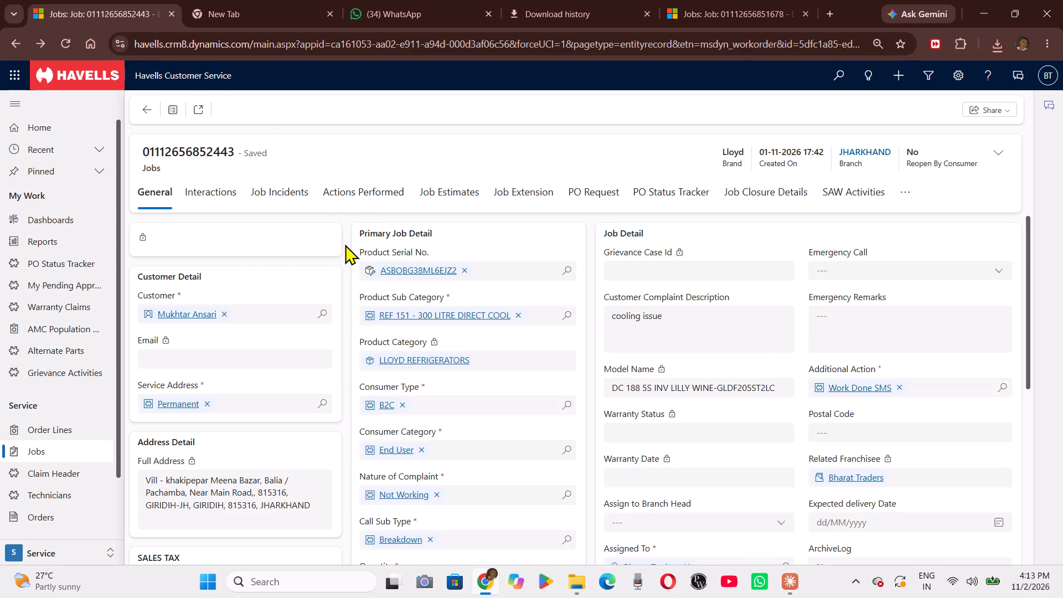
{"action": "scroll", "coordinate": [546, 461], "scroll_direction": "down", "scroll_amount": 1}
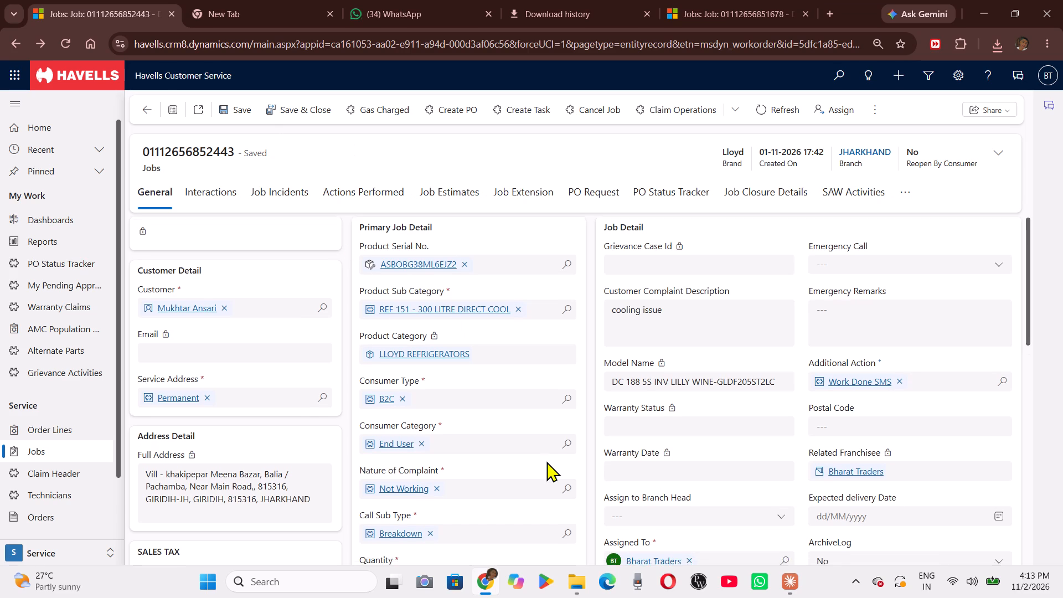
{"action": "scroll", "coordinate": [546, 461], "scroll_direction": "down", "scroll_amount": 2}
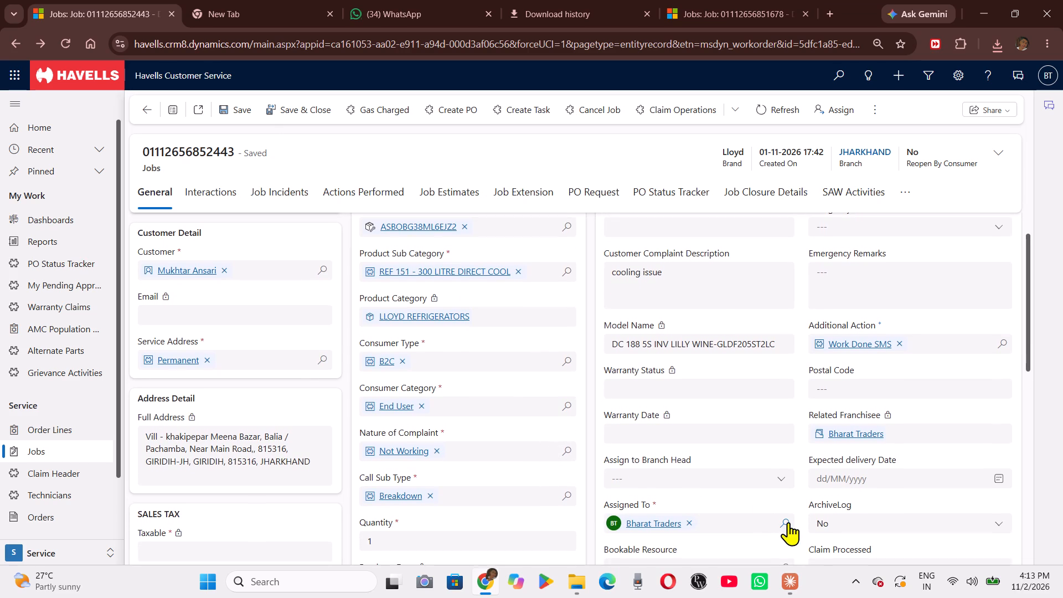
{"action": "left_click", "coordinate": [788, 522]}
{"action": "left_click", "coordinate": [717, 453]}
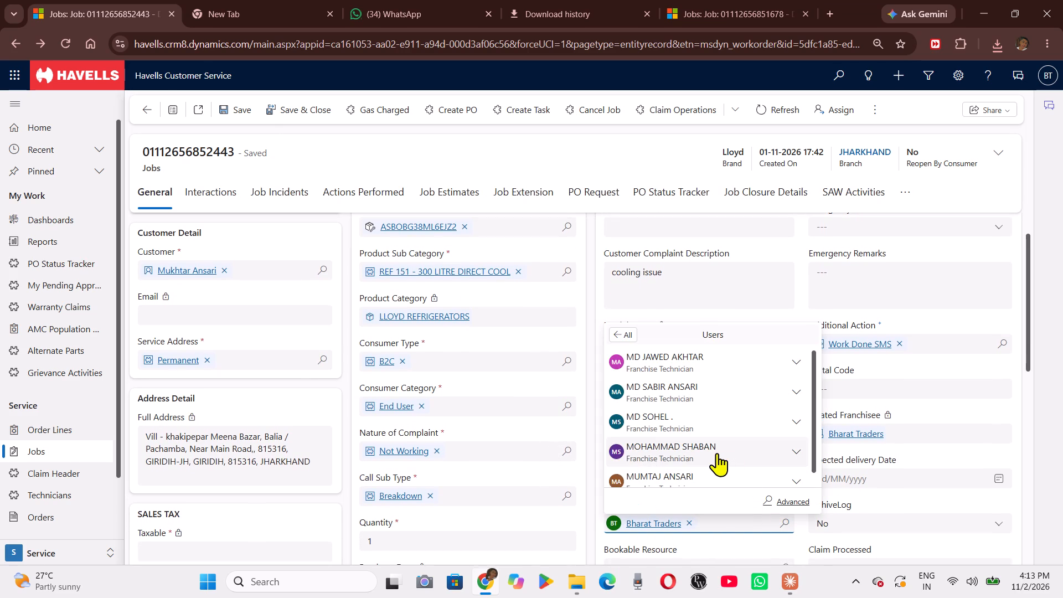
Save the job with the newly selected technician as its assignee.
{"action": "left_click", "coordinate": [231, 113]}
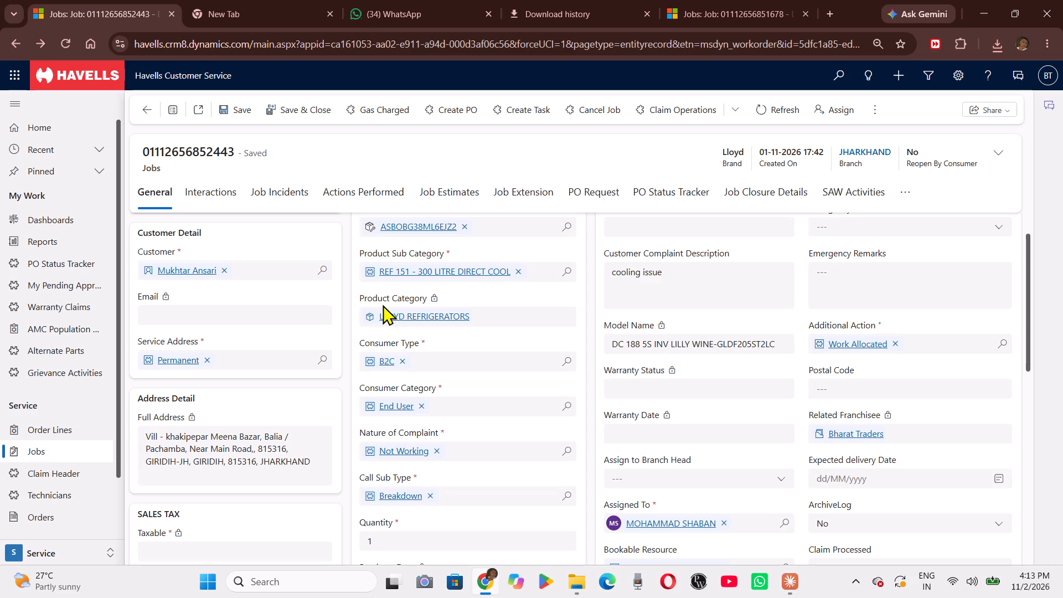
Create and save a new job incident with observation DOOR ISSUE and cause BROKEN.
{"action": "scroll", "coordinate": [343, 307], "scroll_direction": "up", "scroll_amount": 1}
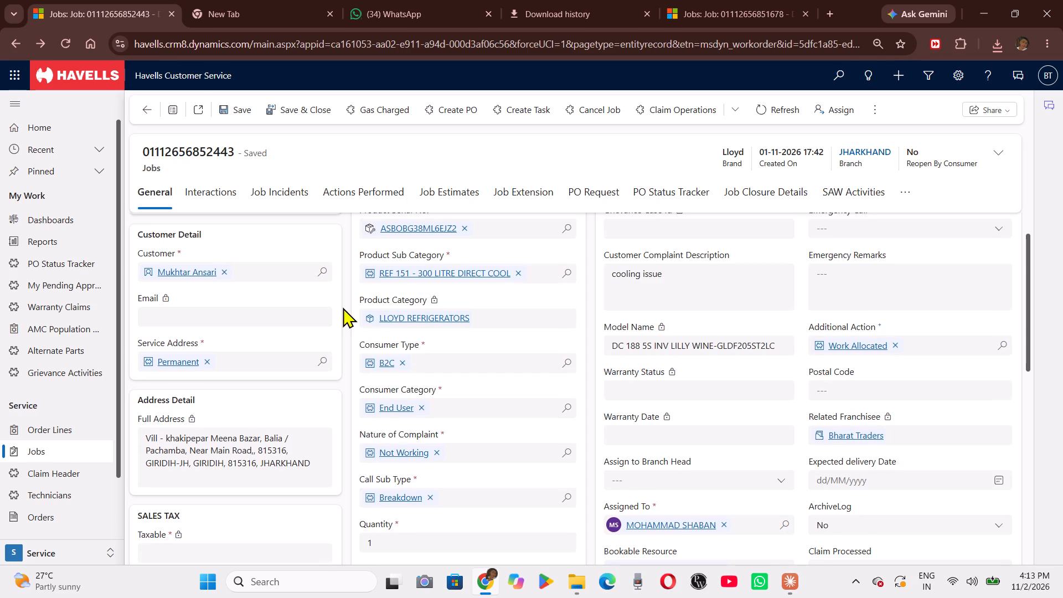
{"action": "scroll", "coordinate": [343, 307], "scroll_direction": "up", "scroll_amount": 1}
{"action": "left_click", "coordinate": [306, 207]}
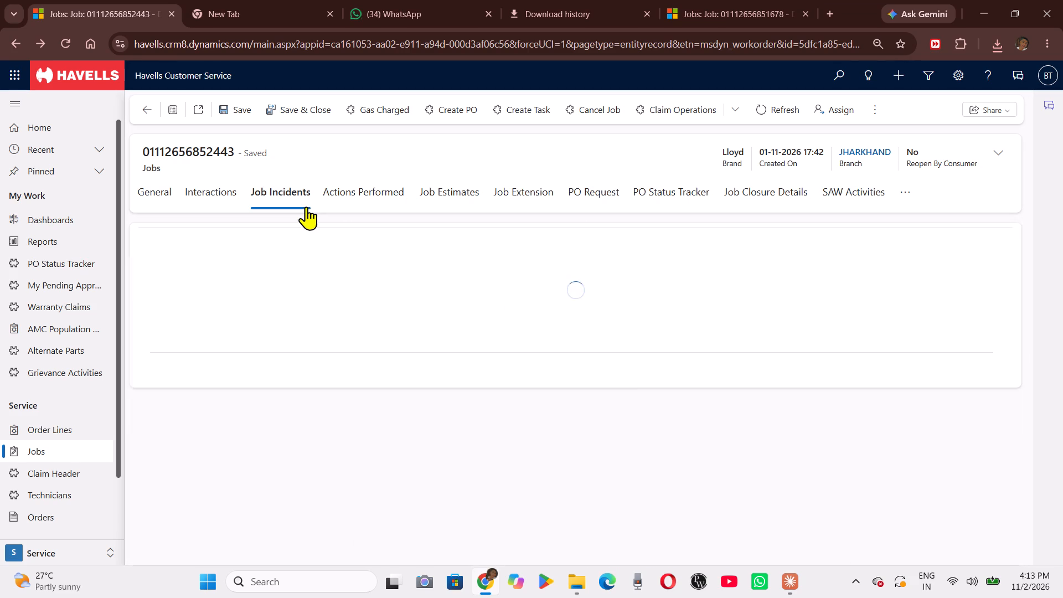
{"action": "left_click", "coordinate": [812, 235]}
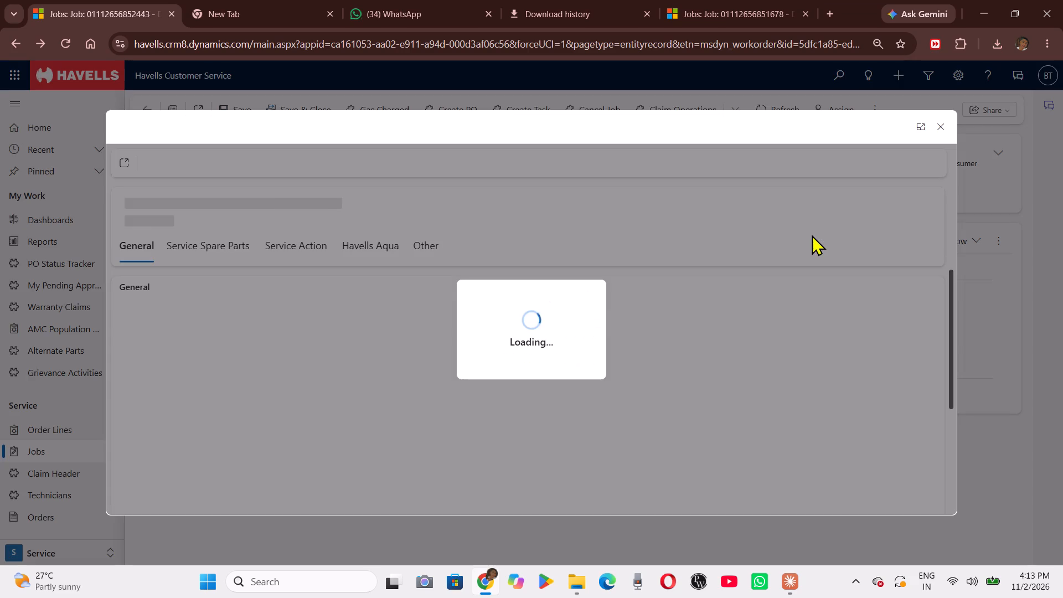
{"action": "left_click", "coordinate": [507, 375]}
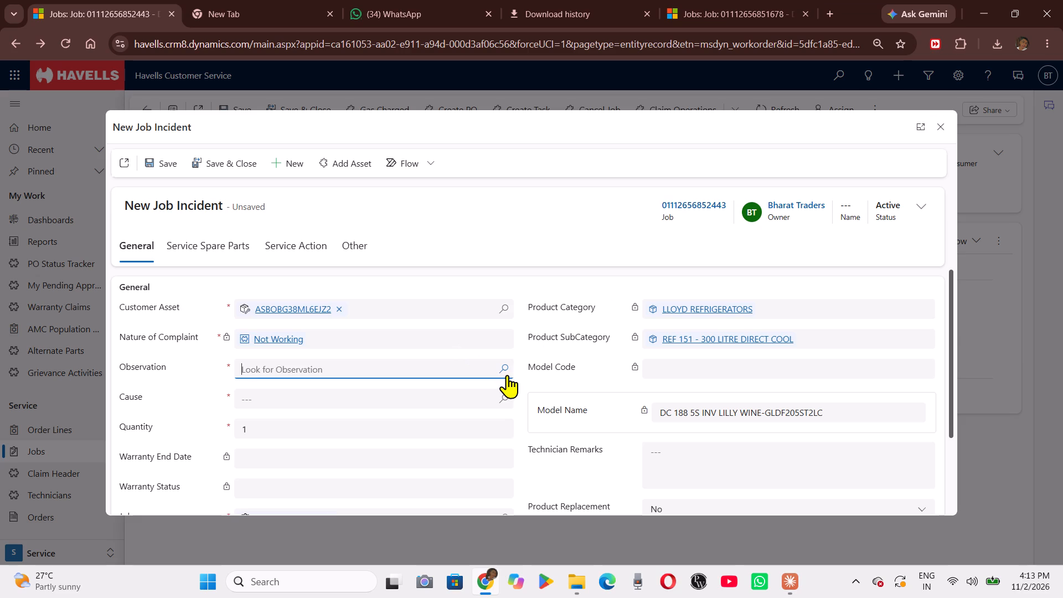
{"action": "scroll", "coordinate": [366, 288], "scroll_direction": "down", "scroll_amount": 1}
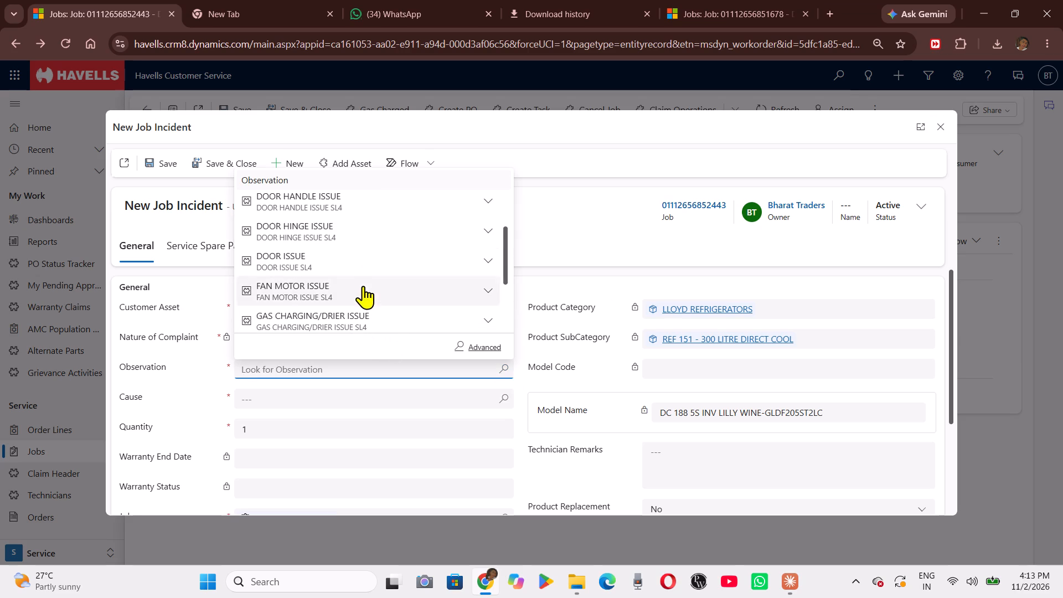
{"action": "left_click", "coordinate": [334, 262]}
{"action": "left_click", "coordinate": [508, 395]}
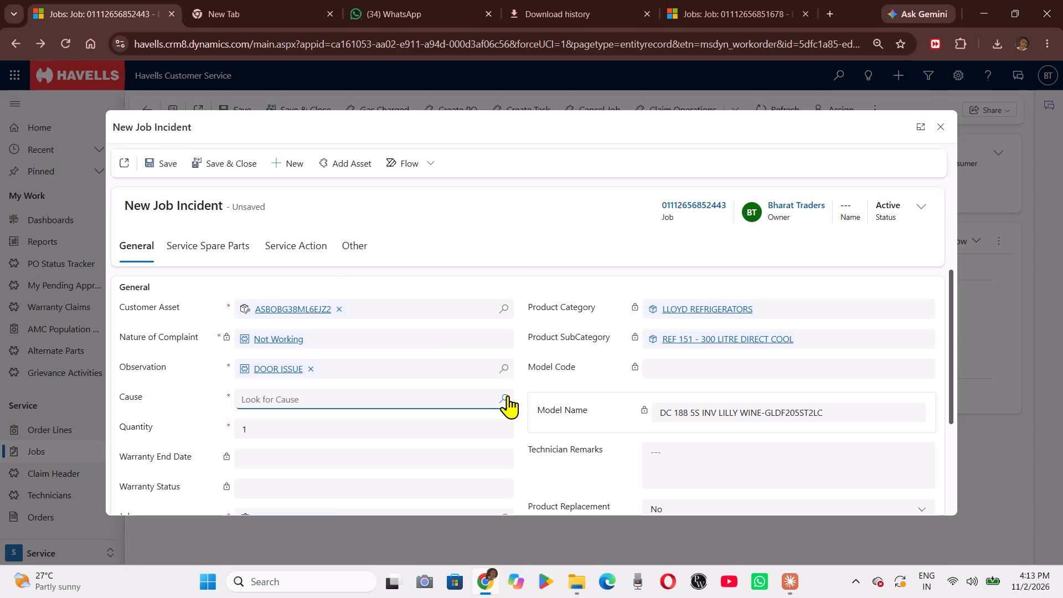
{"action": "left_click", "coordinate": [413, 350]}
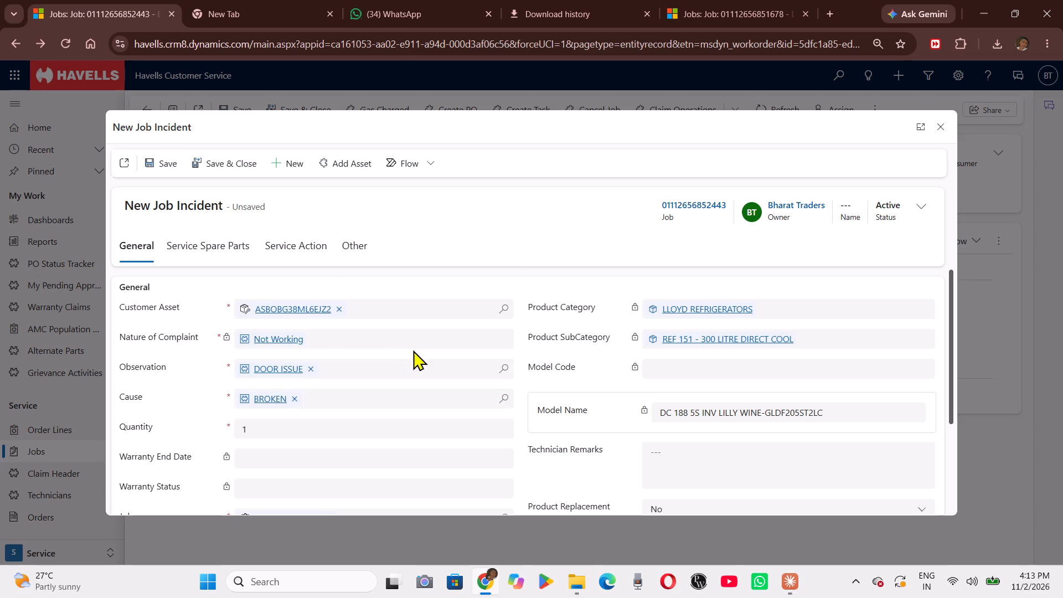
{"action": "left_click", "coordinate": [158, 162]}
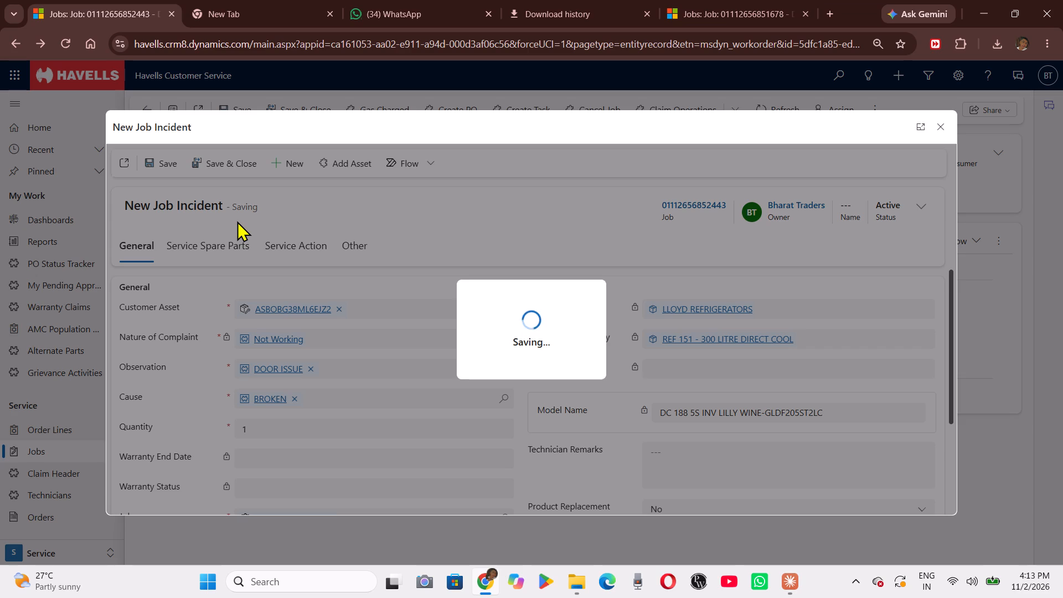
Mark the incident's RepairedLL600 service action as Used, save it, and return to the job.
{"action": "left_click", "coordinate": [280, 249]}
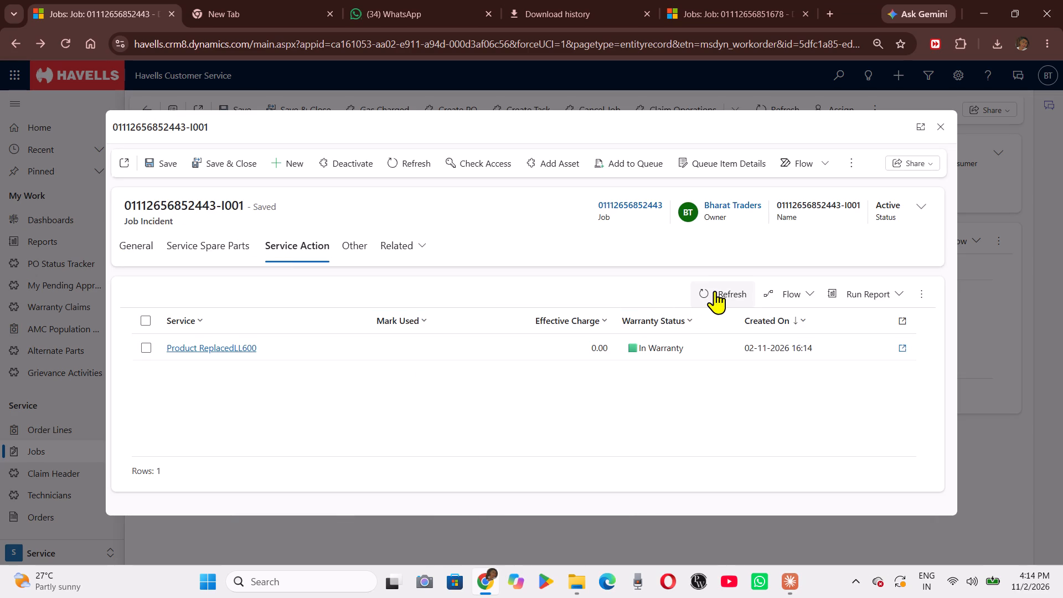
{"action": "left_click", "coordinate": [715, 291]}
{"action": "triple_click", "coordinate": [526, 349]}
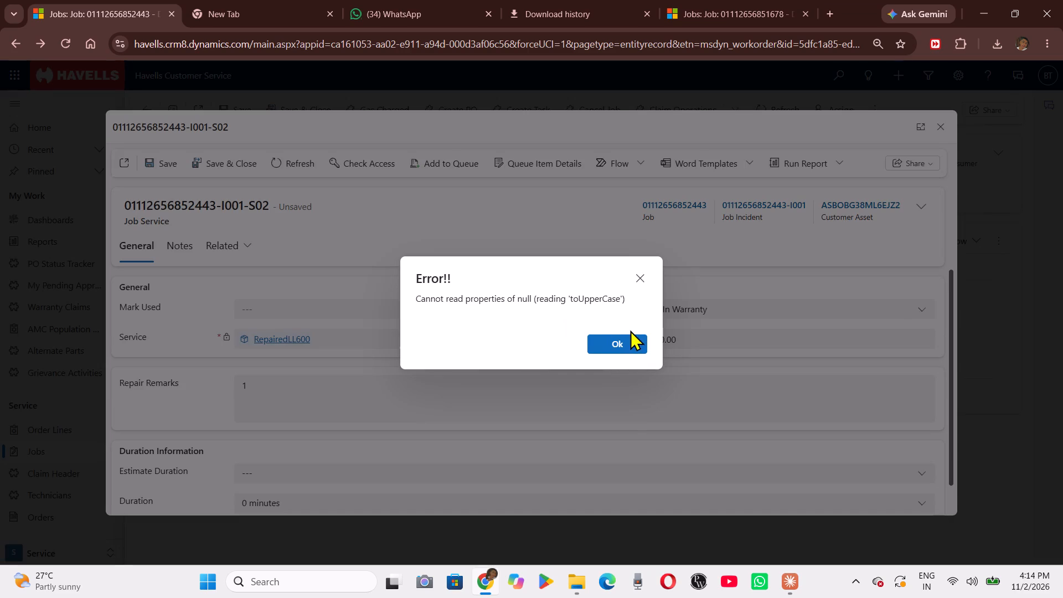
{"action": "left_click", "coordinate": [628, 339]}
{"action": "left_click", "coordinate": [472, 303]}
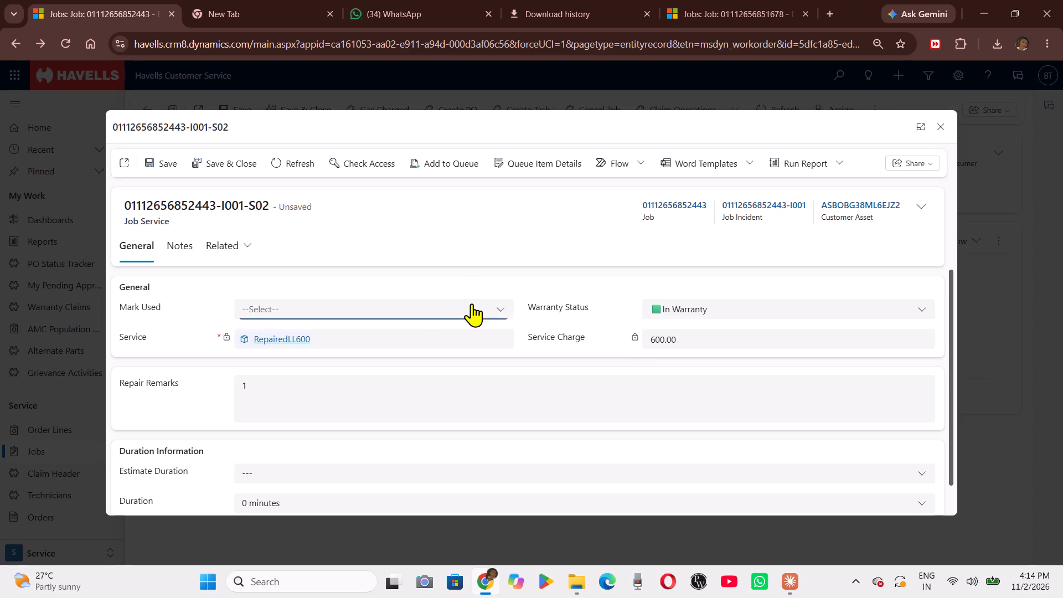
{"action": "left_click", "coordinate": [408, 362]}
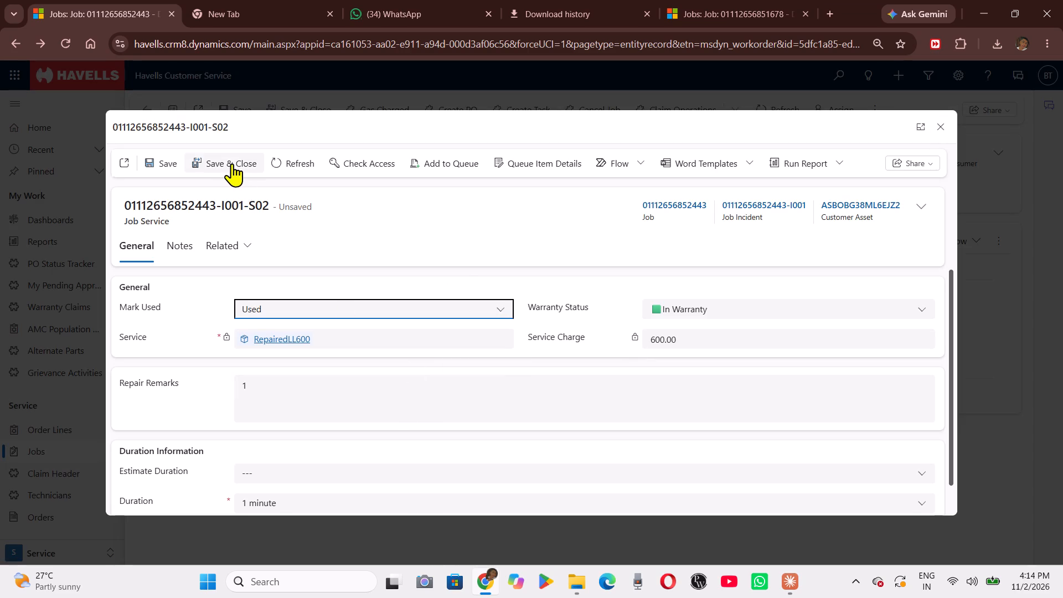
{"action": "left_click", "coordinate": [232, 163]}
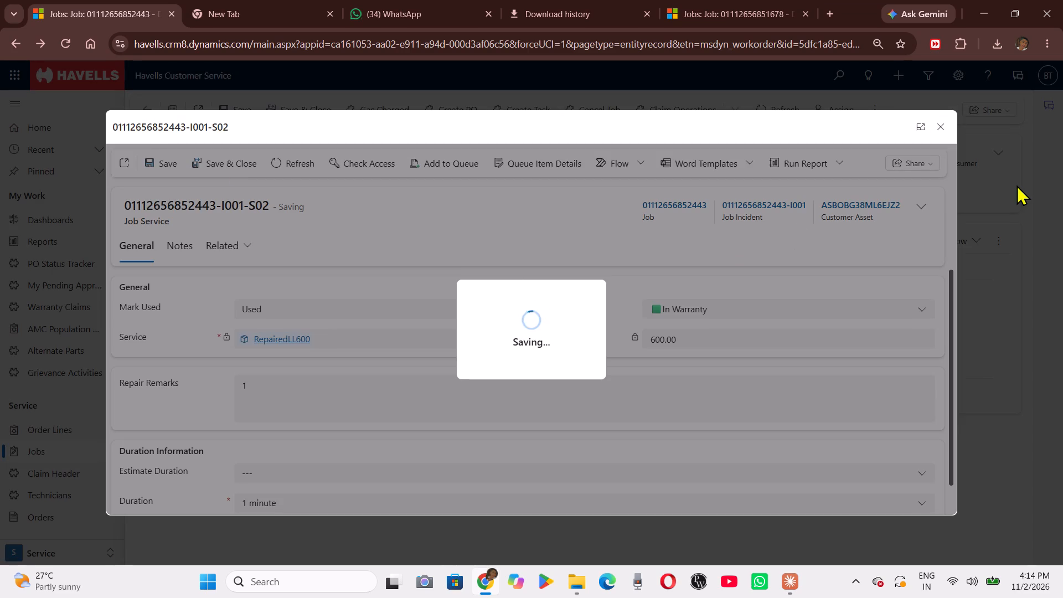
{"action": "left_click", "coordinate": [948, 128]}
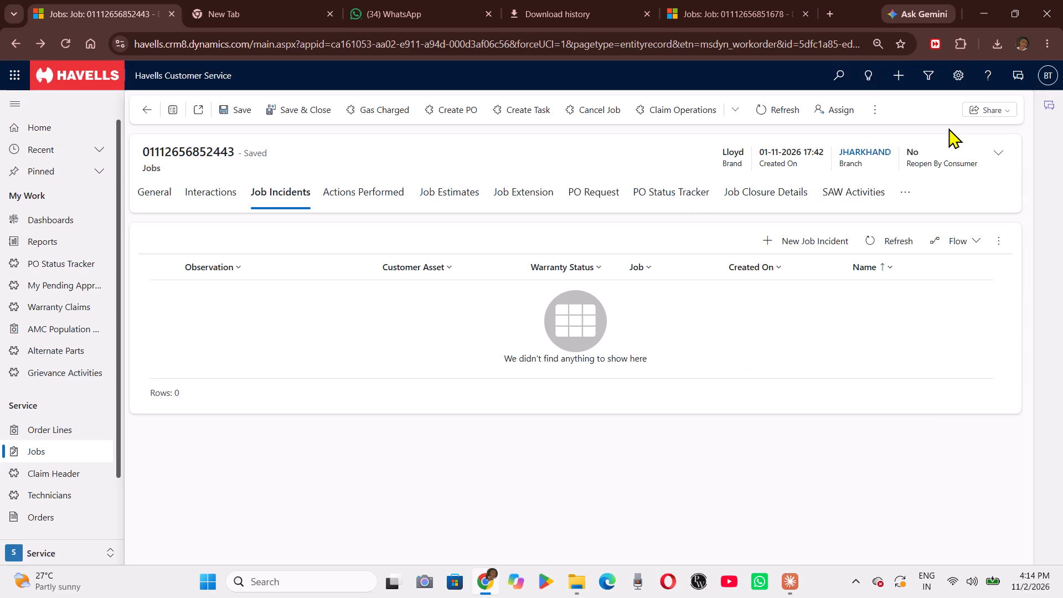
Set Job Completed to Yes, enter WORK DONE as both the consumer remark and repair description, and save the job.
{"action": "left_click", "coordinate": [783, 205]}
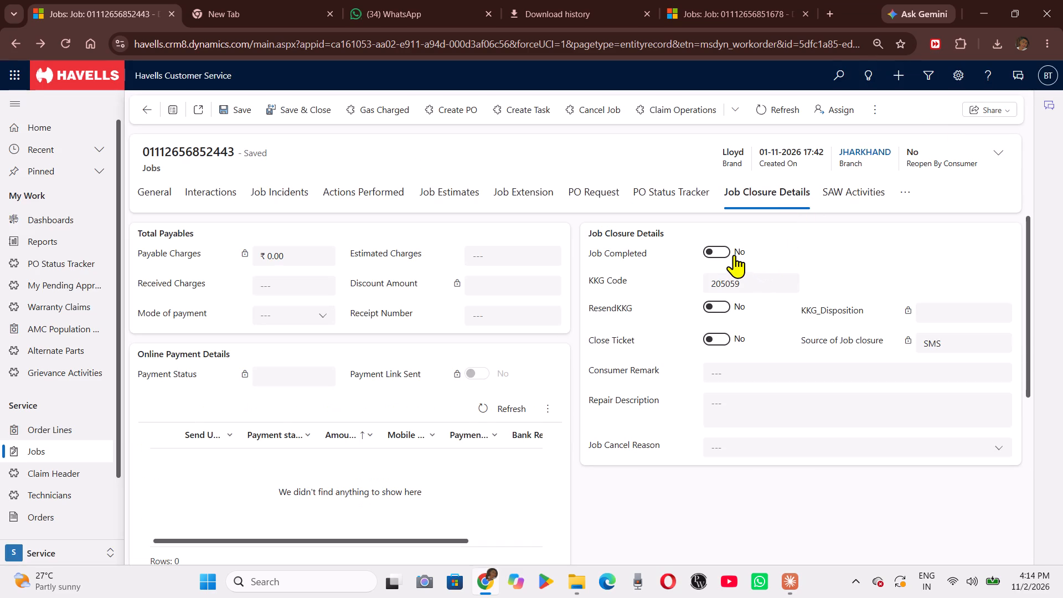
{"action": "left_click", "coordinate": [725, 254]}
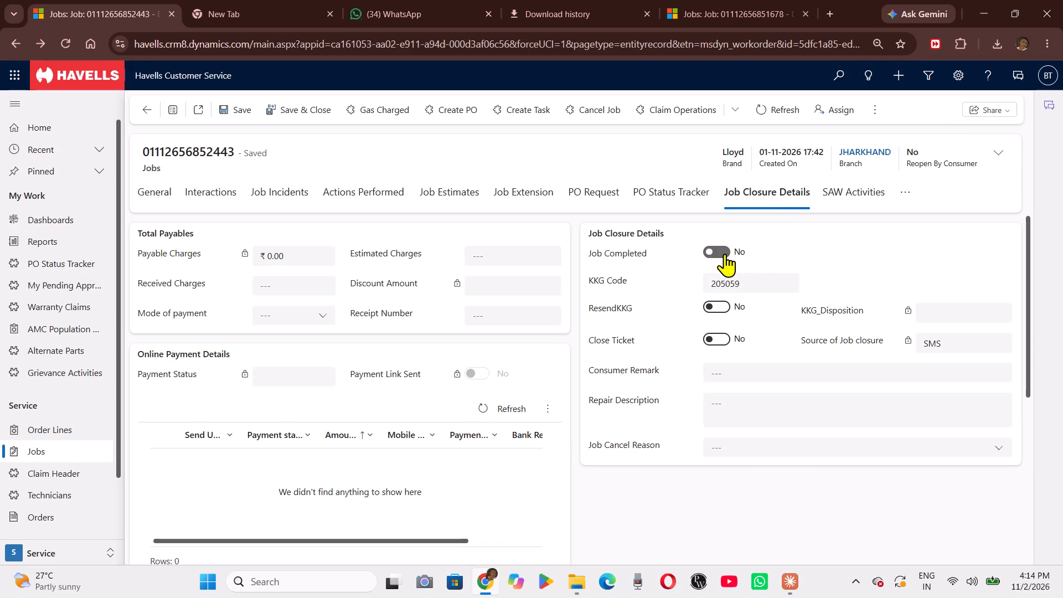
{"action": "left_click", "coordinate": [763, 367]}
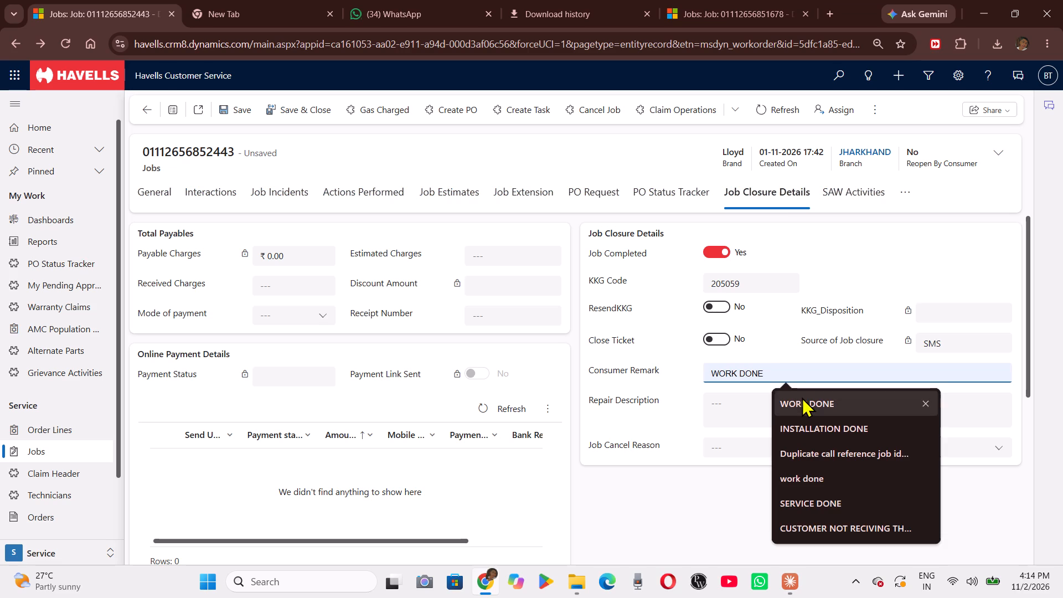
{"action": "left_click", "coordinate": [802, 397]}
{"action": "triple_click", "coordinate": [776, 379]}
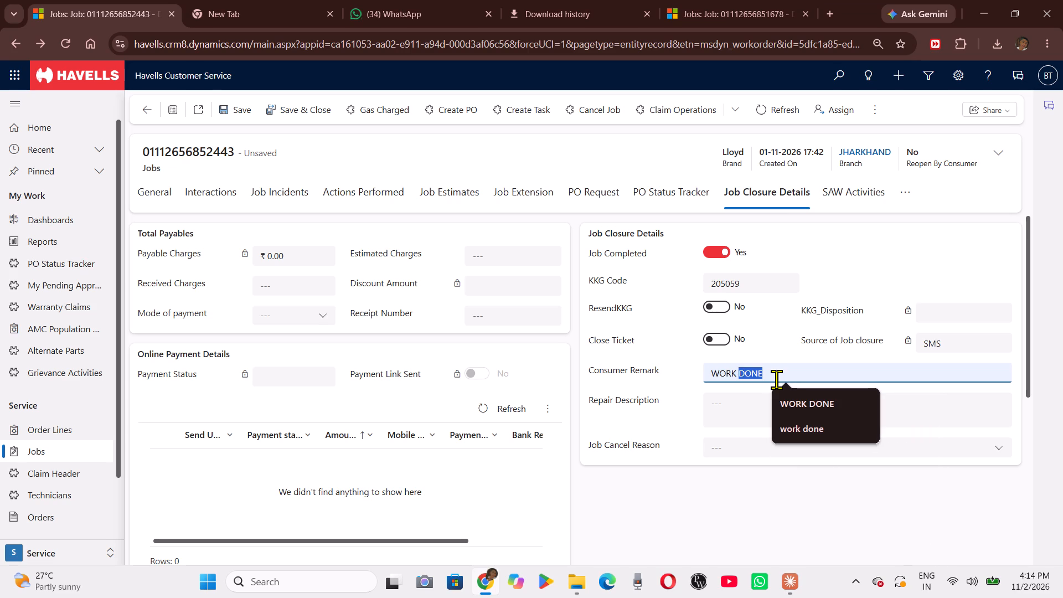
{"action": "key", "text": "ctrl+c"}
{"action": "left_click", "coordinate": [739, 410]}
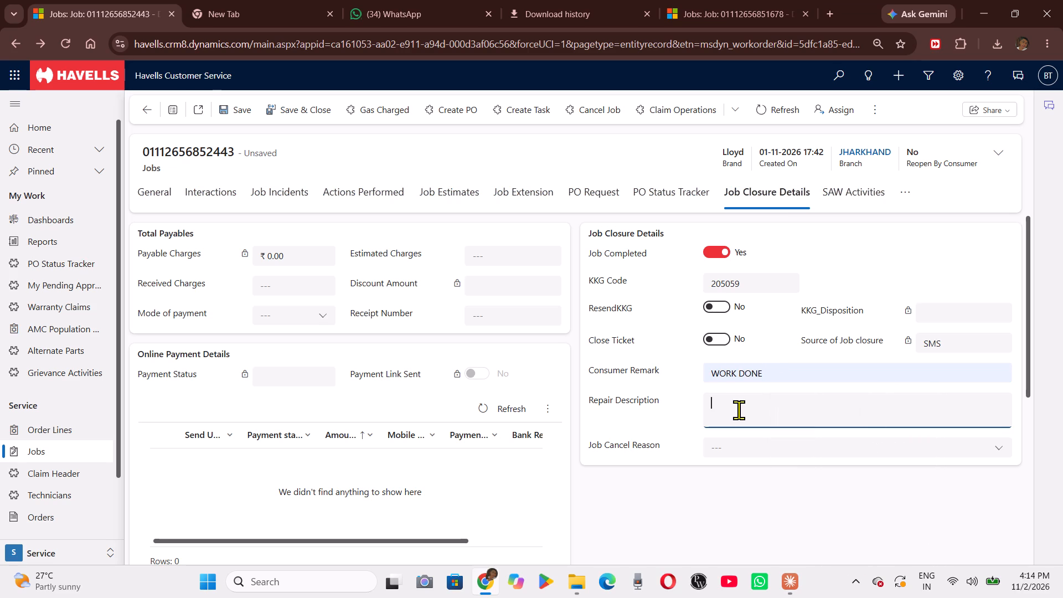
{"action": "key", "text": "ctrl+v"}
{"action": "left_click", "coordinate": [230, 105]}
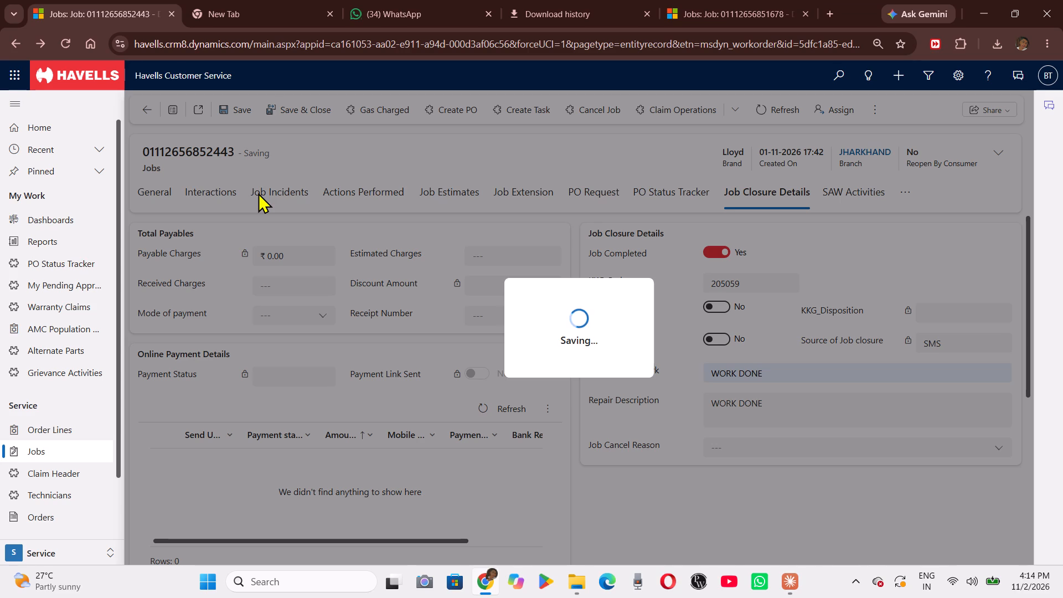
Check the job's general details and return to the Active Jobs list.
{"action": "left_click", "coordinate": [164, 189]}
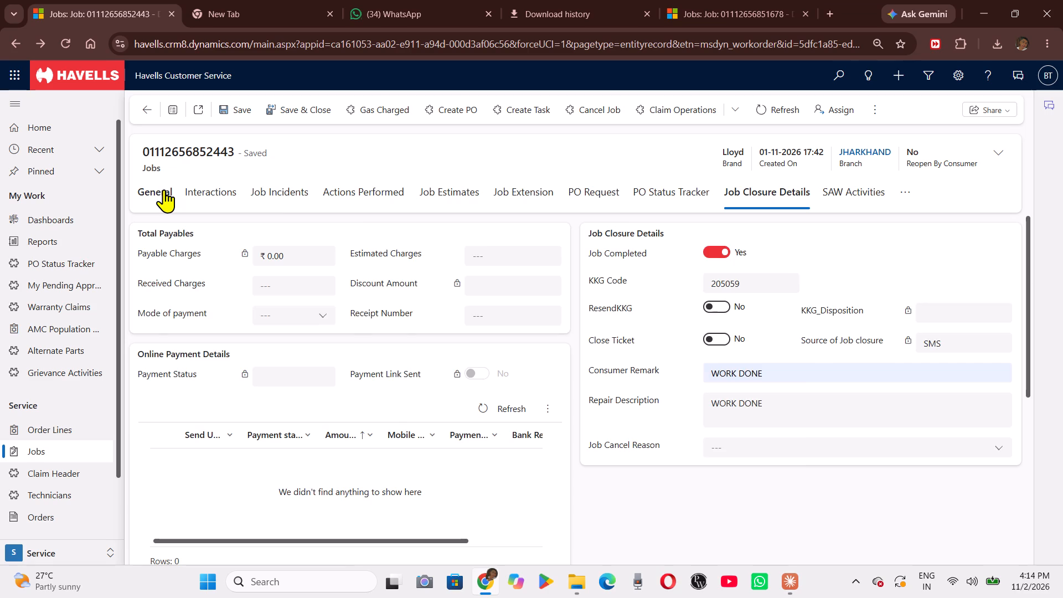
{"action": "left_click", "coordinate": [147, 113]}
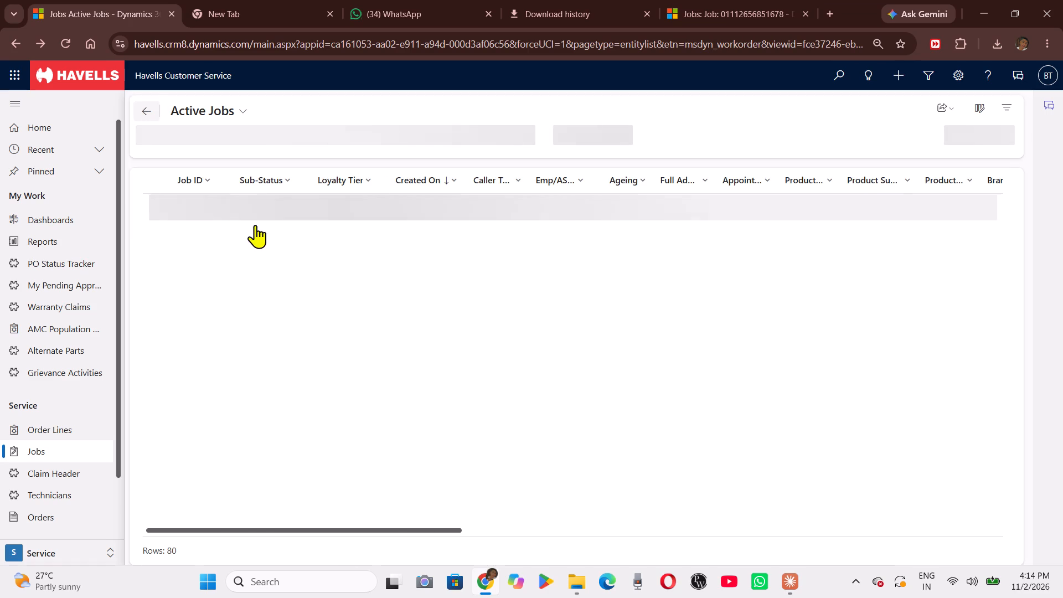
Examine the Active Jobs list across its sub-status, product, complaint, owner and customer columns.
{"action": "scroll", "coordinate": [442, 305], "scroll_direction": "left", "scroll_amount": 1}
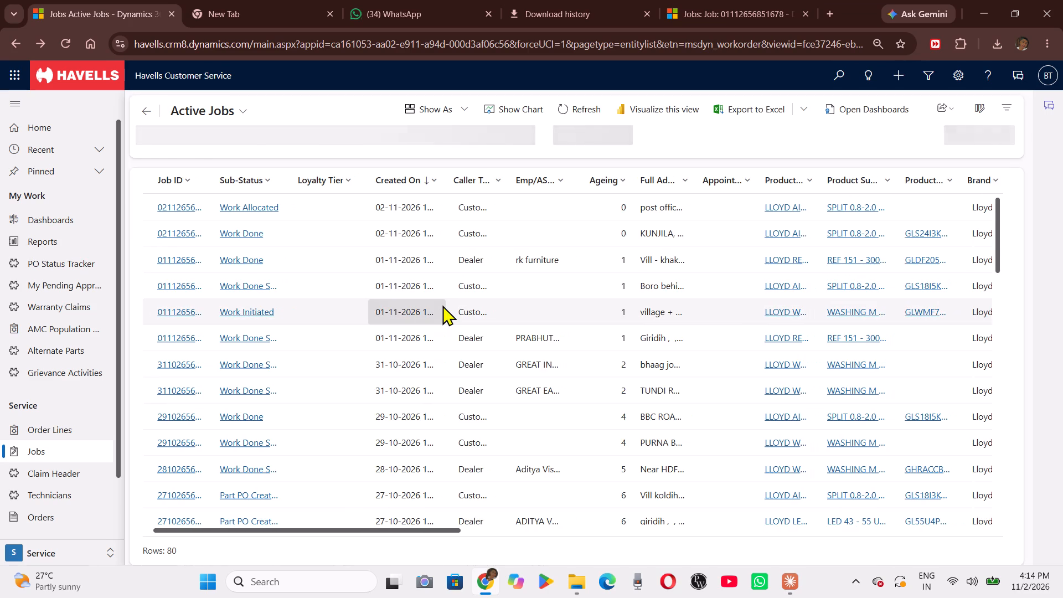
{"action": "scroll", "coordinate": [442, 305], "scroll_direction": "left", "scroll_amount": 1}
{"action": "scroll", "coordinate": [442, 305], "scroll_direction": "right", "scroll_amount": 1}
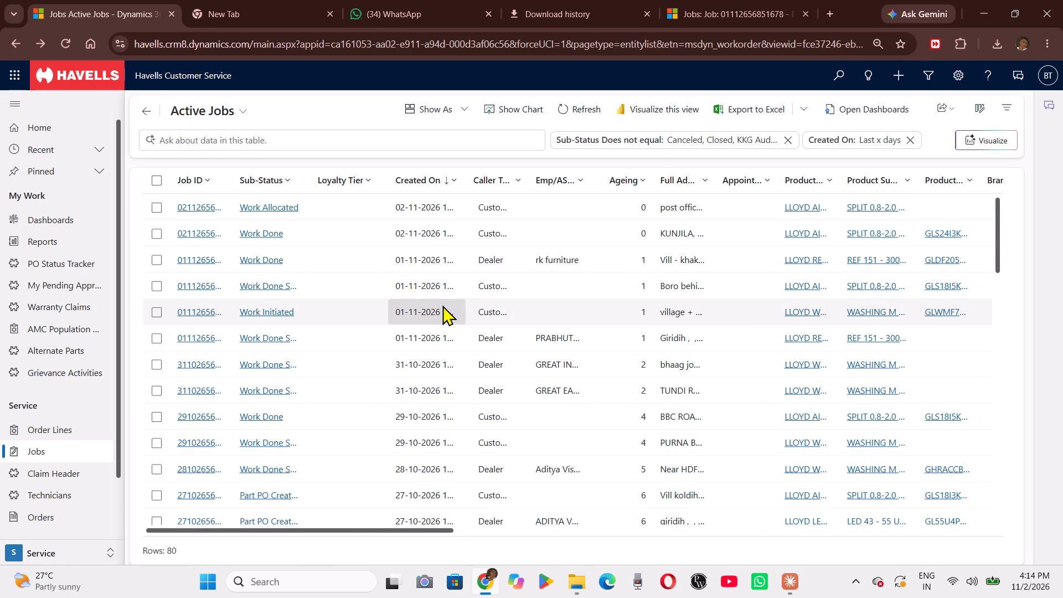
{"action": "scroll", "coordinate": [541, 317], "scroll_direction": "left", "scroll_amount": 2}
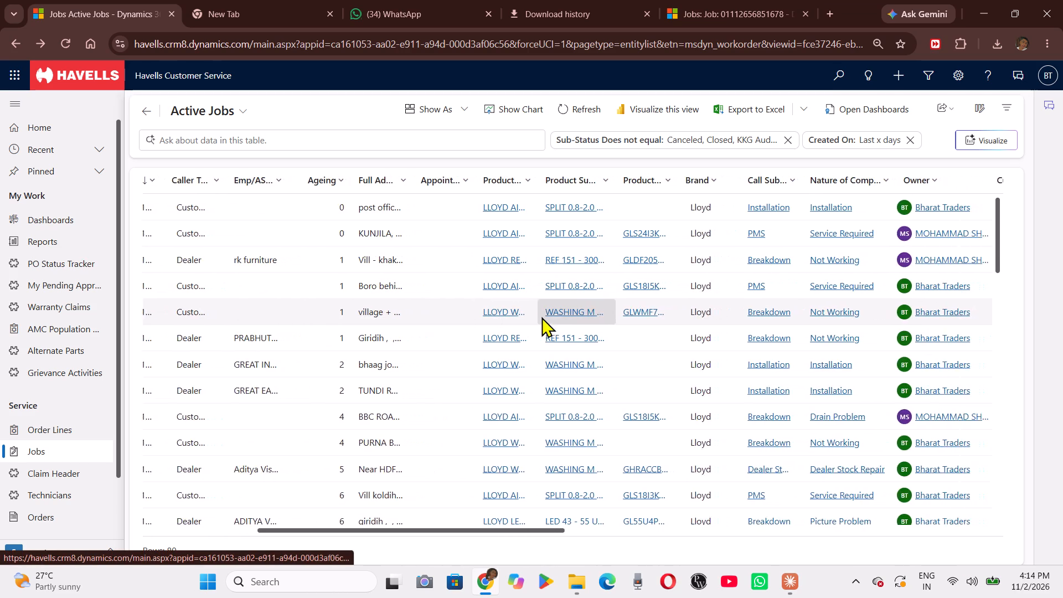
{"action": "scroll", "coordinate": [541, 317], "scroll_direction": "left", "scroll_amount": 1}
{"action": "scroll", "coordinate": [541, 317], "scroll_direction": "right", "scroll_amount": 1}
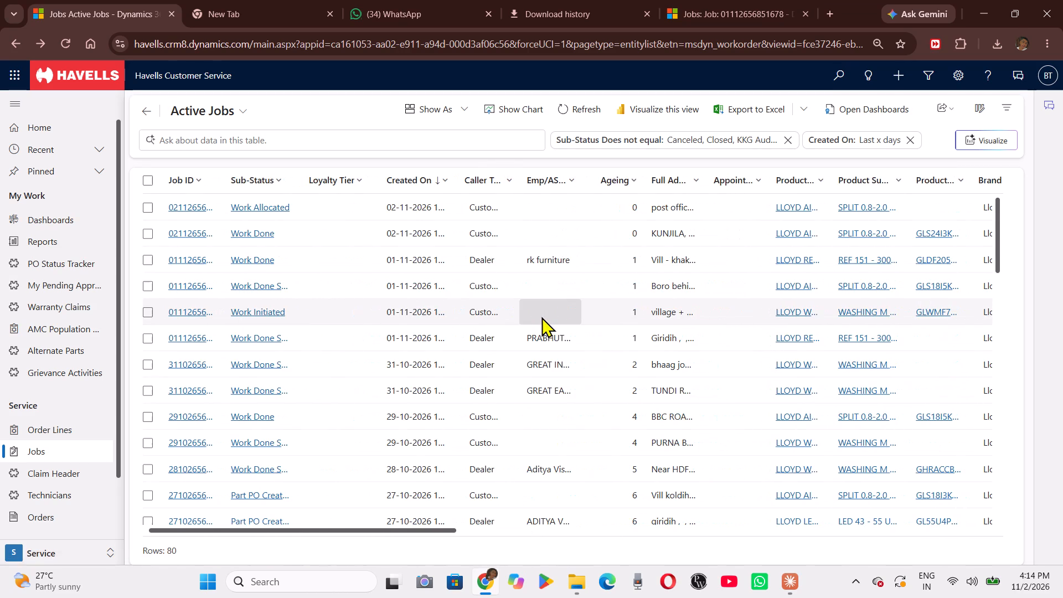
{"action": "scroll", "coordinate": [581, 331], "scroll_direction": "left", "scroll_amount": 1}
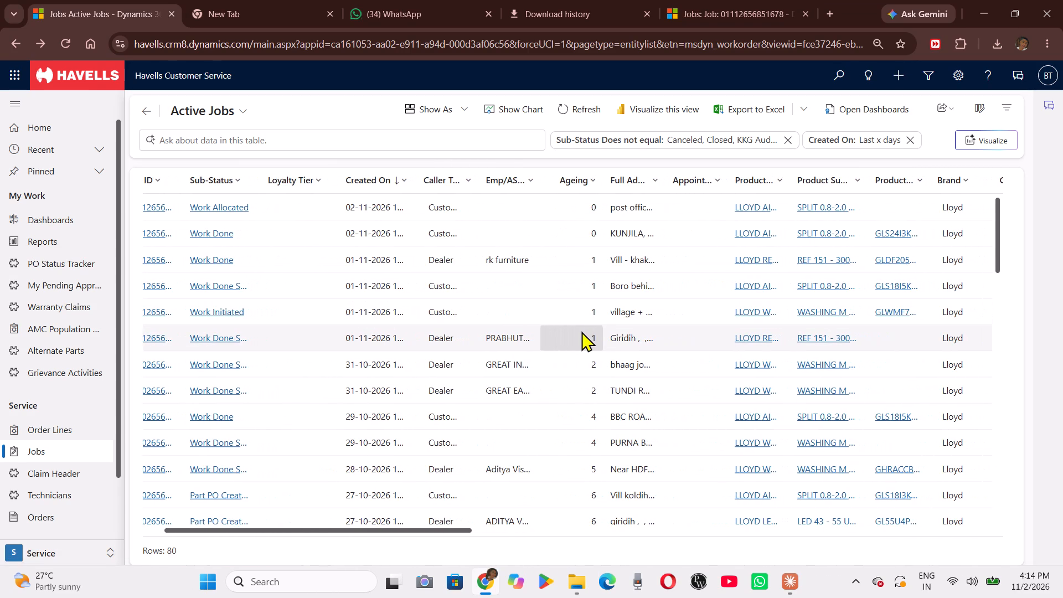
{"action": "scroll", "coordinate": [581, 331], "scroll_direction": "left", "scroll_amount": 3}
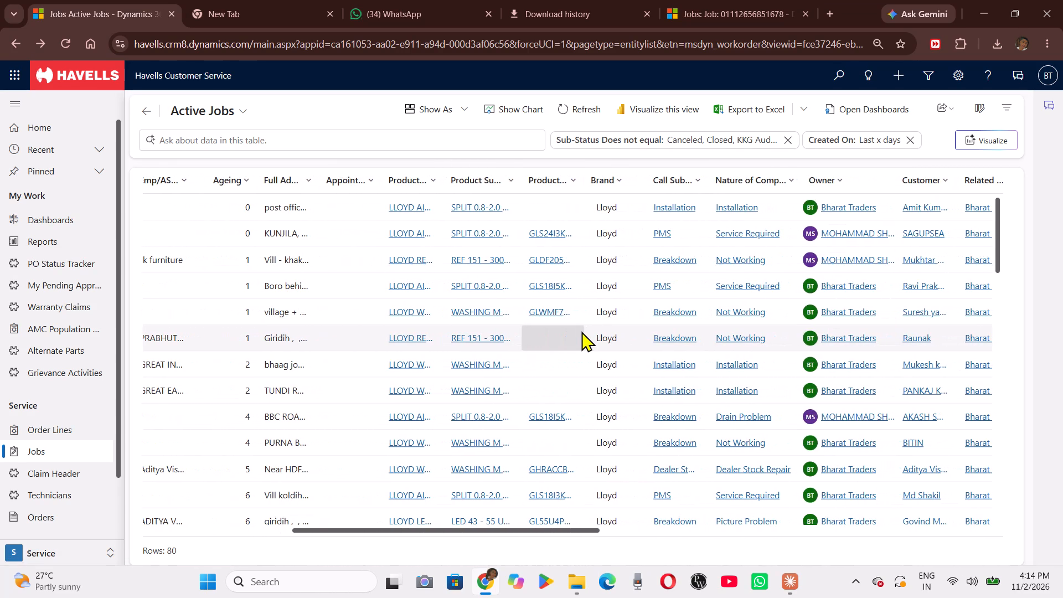
{"action": "scroll", "coordinate": [581, 331], "scroll_direction": "left", "scroll_amount": 2}
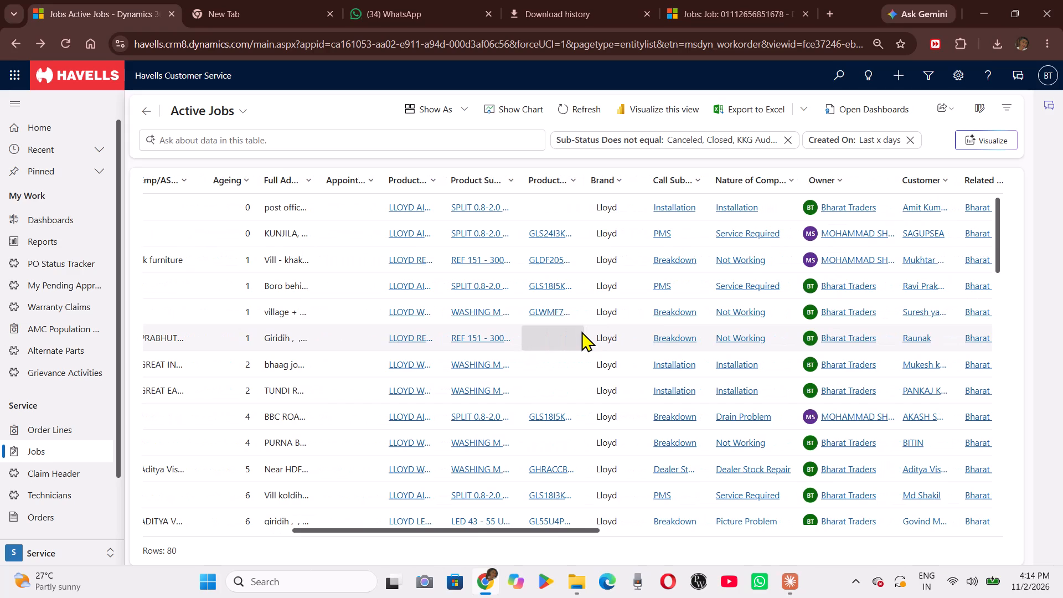
{"action": "scroll", "coordinate": [593, 355], "scroll_direction": "right", "scroll_amount": 3}
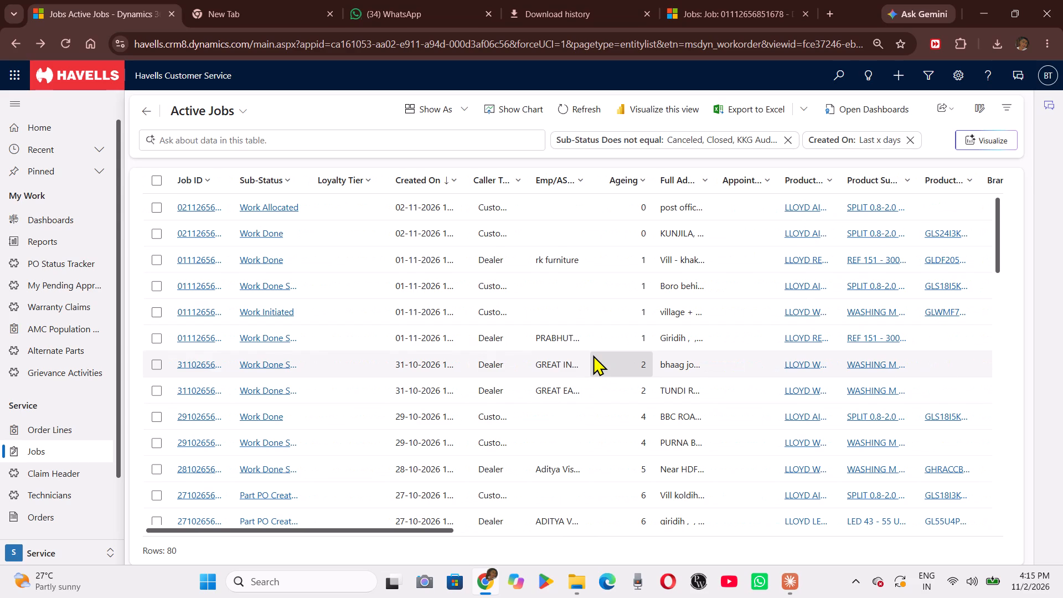
{"action": "scroll", "coordinate": [593, 355], "scroll_direction": "up", "scroll_amount": 2}
{"action": "scroll", "coordinate": [329, 354], "scroll_direction": "up", "scroll_amount": 1}
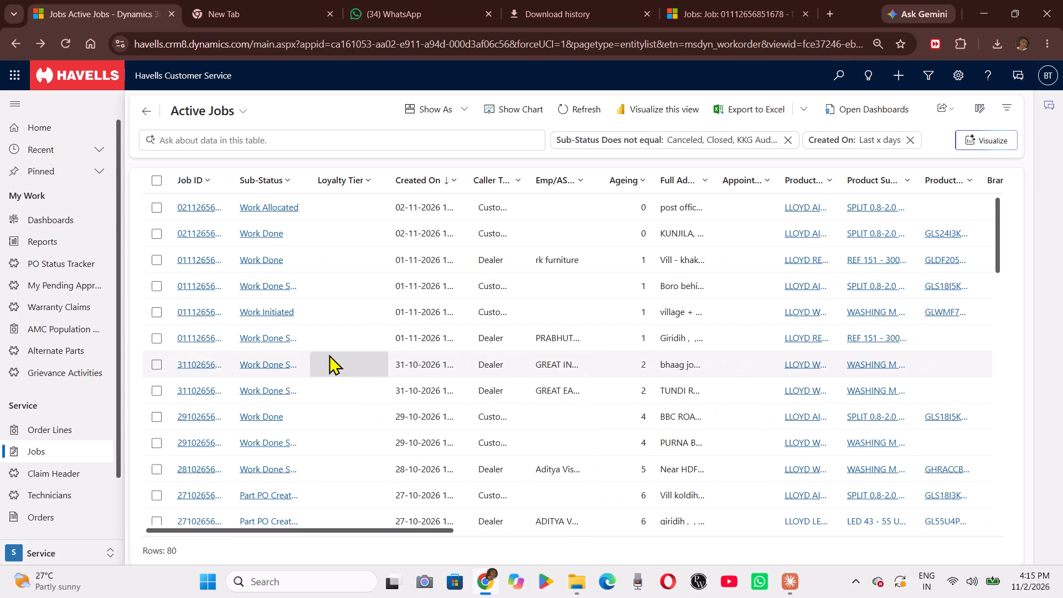
Filter the Active Jobs list to jobs whose Sub-Status equals Work Done SMS.
{"action": "left_click", "coordinate": [275, 183]}
{"action": "left_click", "coordinate": [288, 268]}
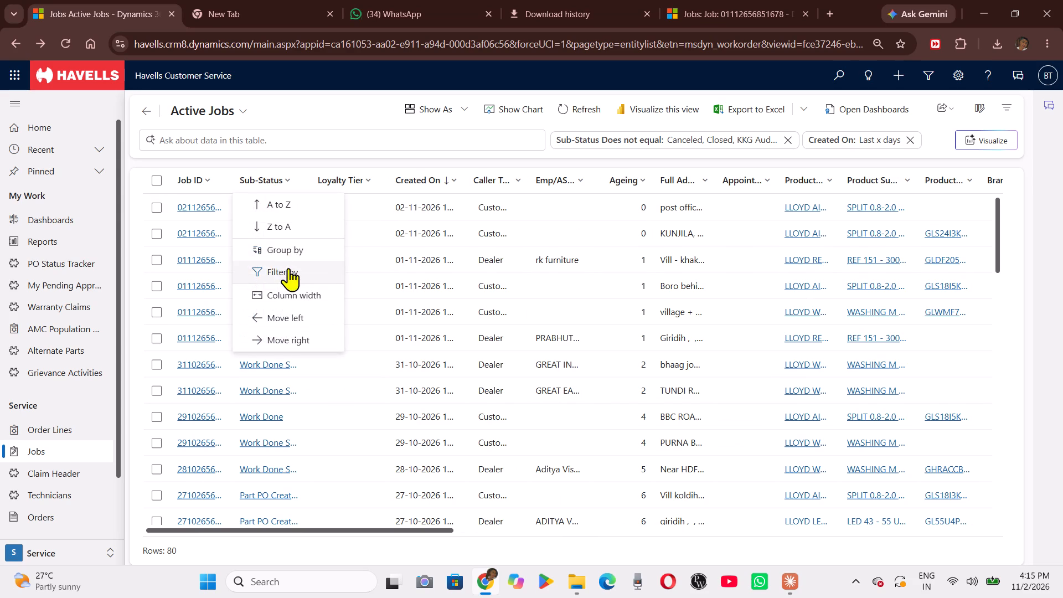
{"action": "key", "text": "w"}
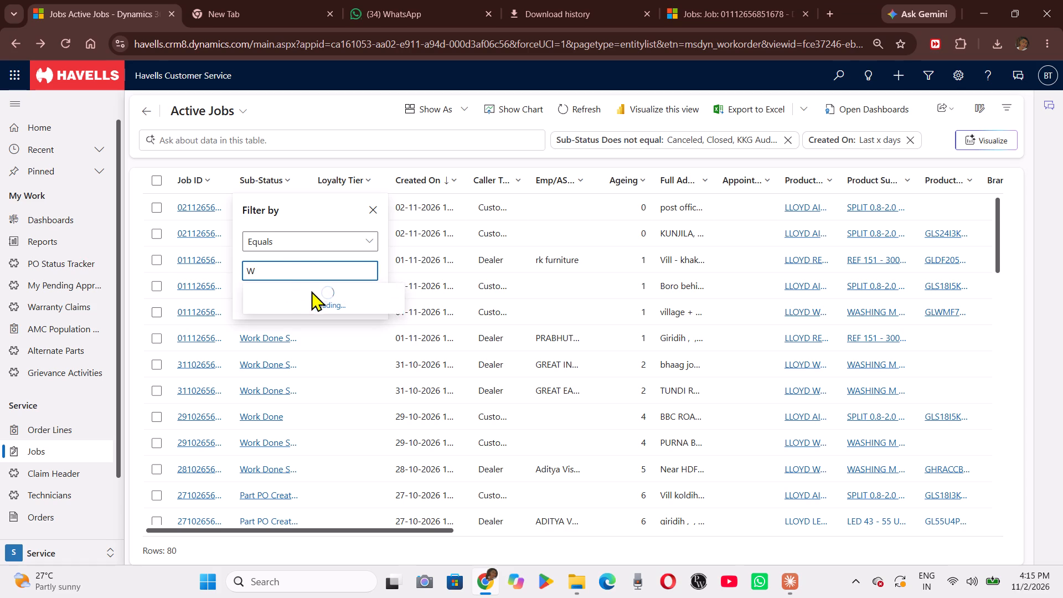
{"action": "left_click", "coordinate": [309, 331]}
{"action": "left_click", "coordinate": [297, 321]}
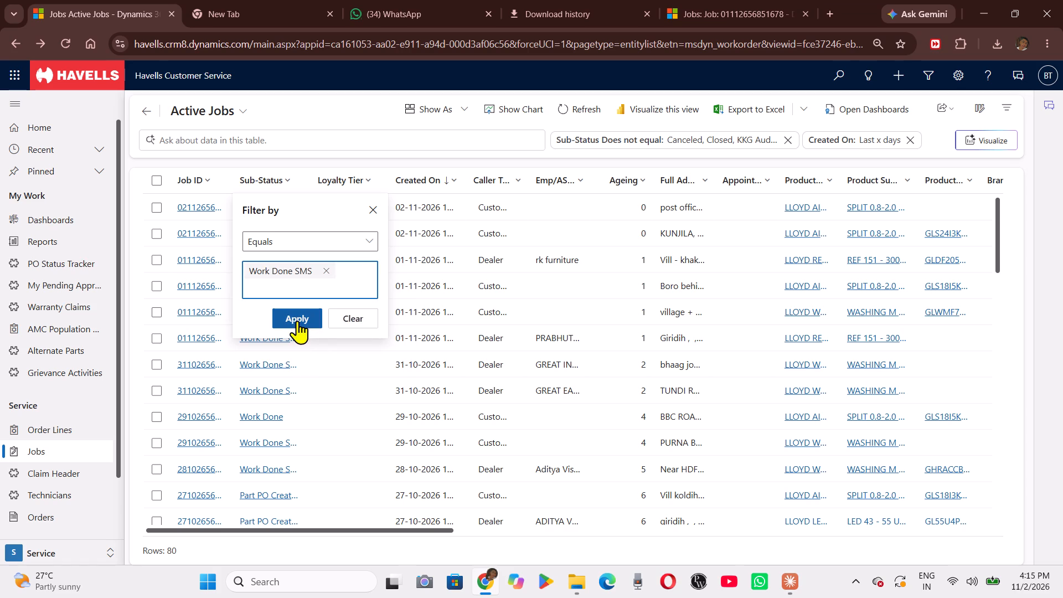
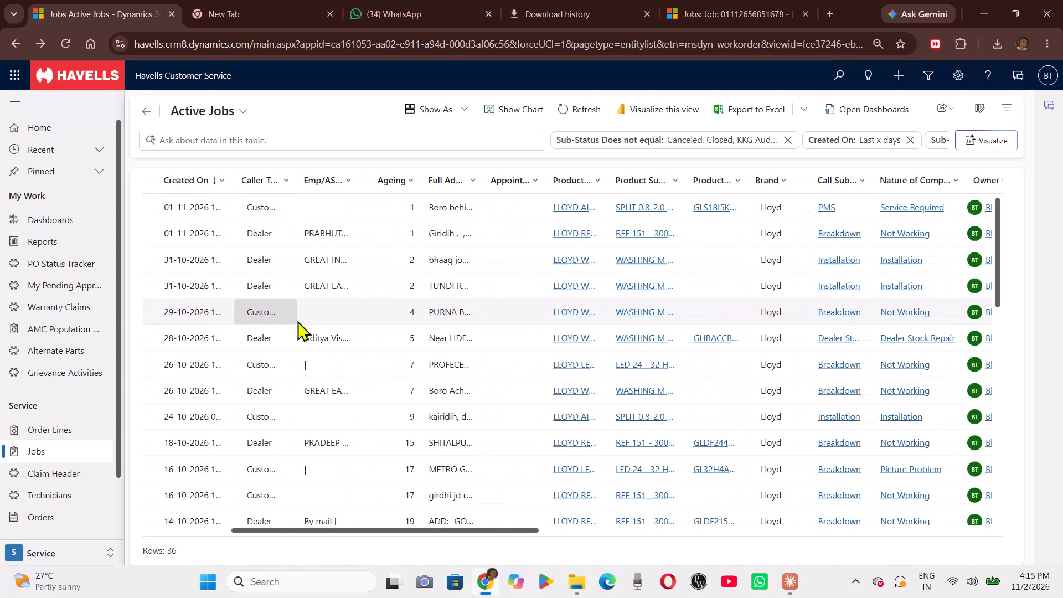
Review the filtered Active Jobs list across its ageing, address, product, call subtype, complaint, owner and customer columns.
{"action": "scroll", "coordinate": [297, 321], "scroll_direction": "right", "scroll_amount": 1}
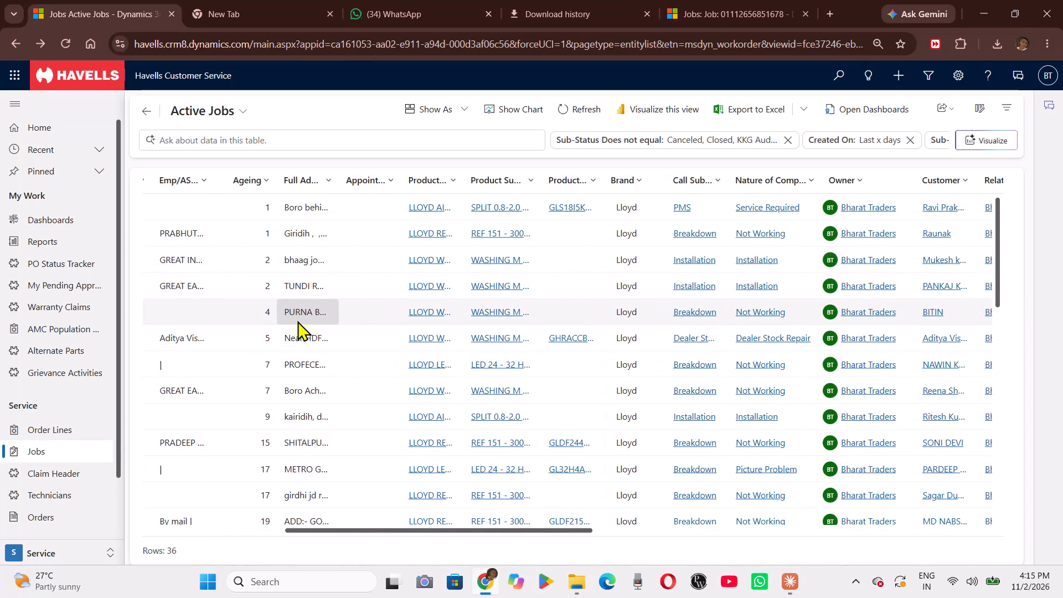
{"action": "scroll", "coordinate": [297, 321], "scroll_direction": "right", "scroll_amount": 1}
{"action": "scroll", "coordinate": [421, 324], "scroll_direction": "left", "scroll_amount": 1}
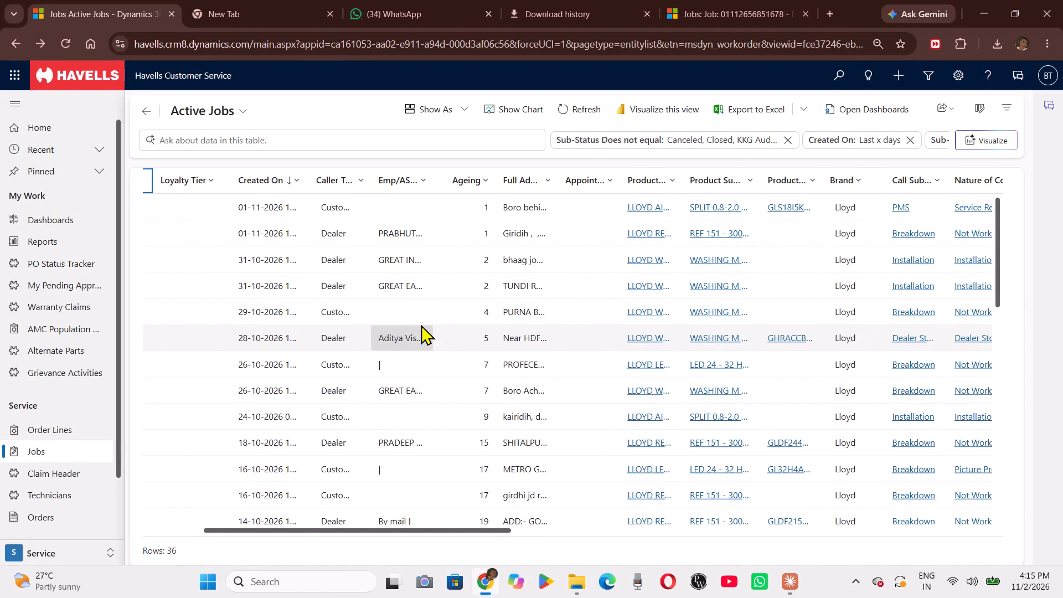
{"action": "scroll", "coordinate": [421, 324], "scroll_direction": "left", "scroll_amount": 2}
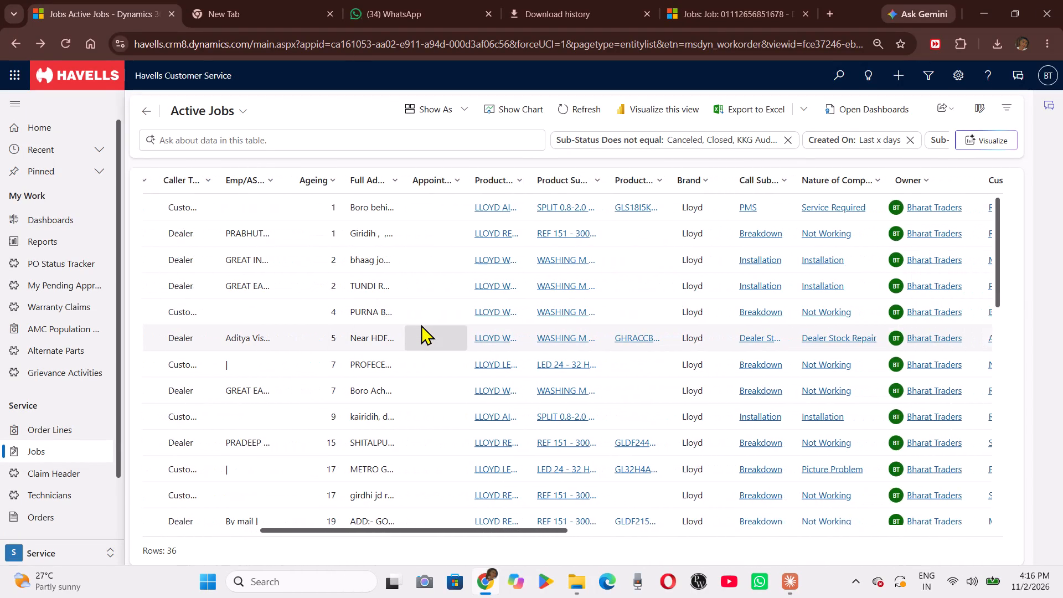
{"action": "scroll", "coordinate": [421, 324], "scroll_direction": "up", "scroll_amount": 1}
{"action": "scroll", "coordinate": [421, 324], "scroll_direction": "left", "scroll_amount": 1}
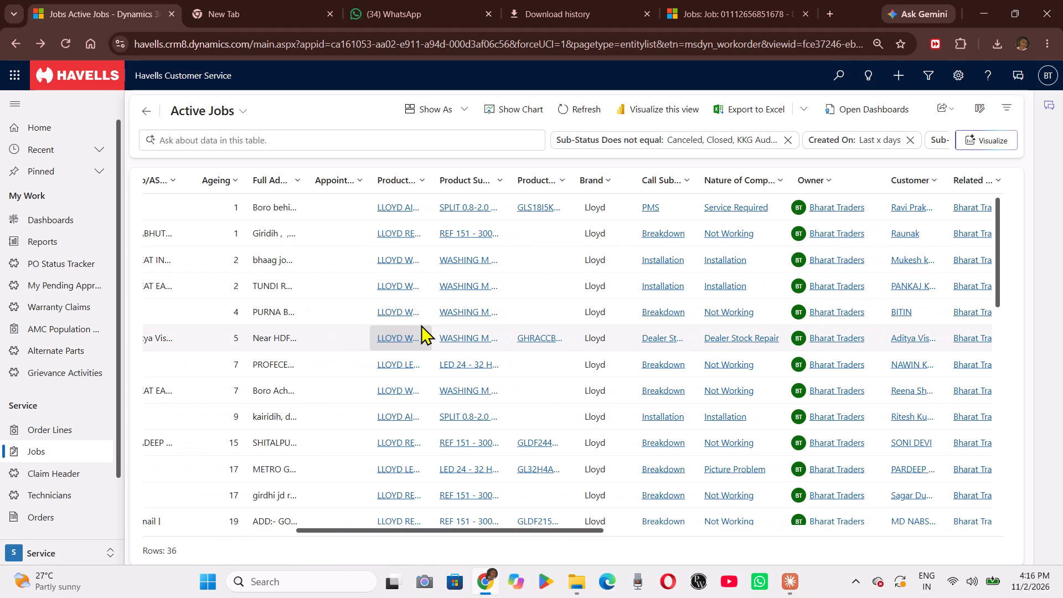